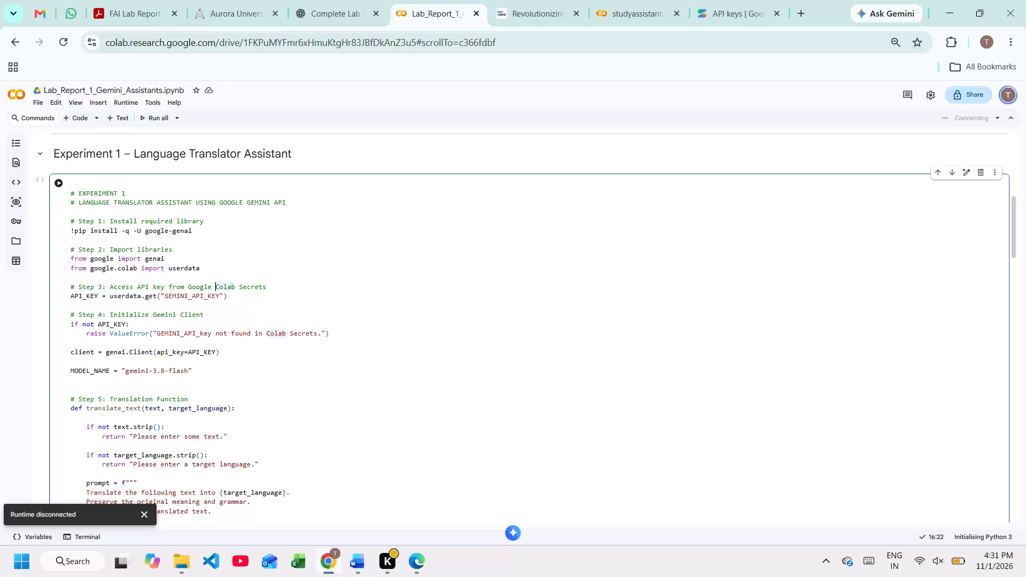
Run the Experiment 1 Language Translator Assistant code cell and view its output below the code.
left_click(62, 182)
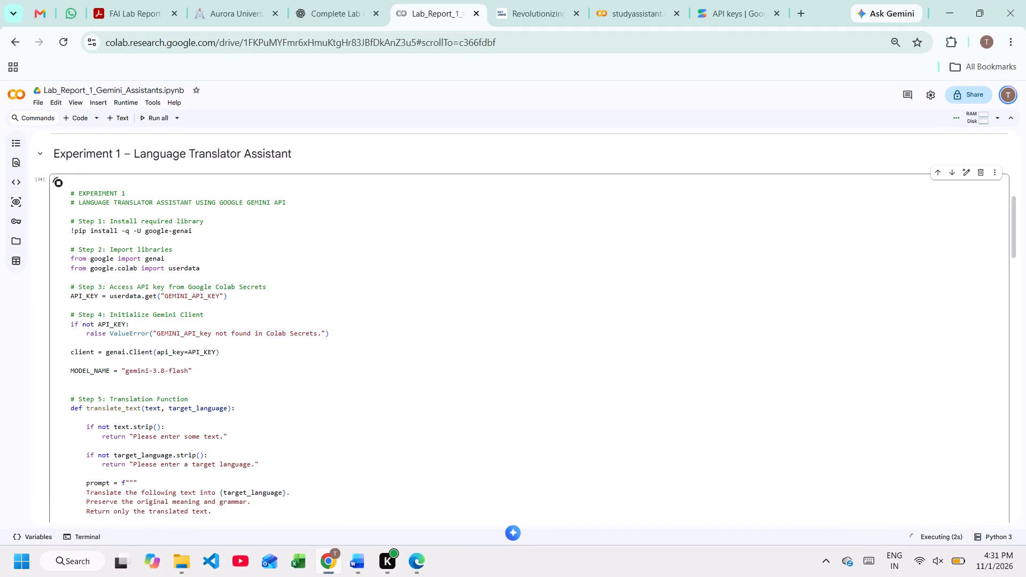
scroll(133, 369, "down", 5)
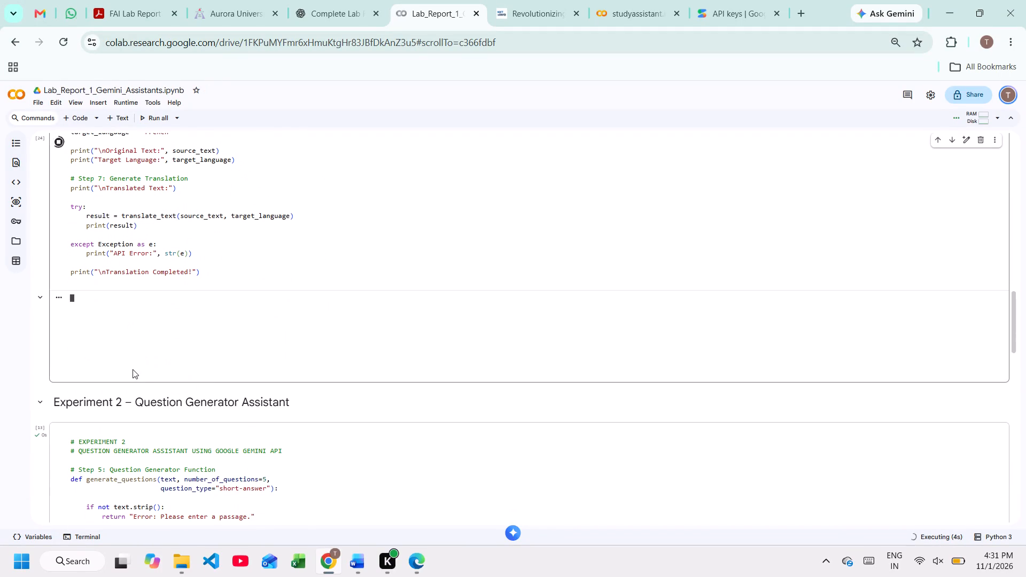
scroll(133, 369, "up", 1)
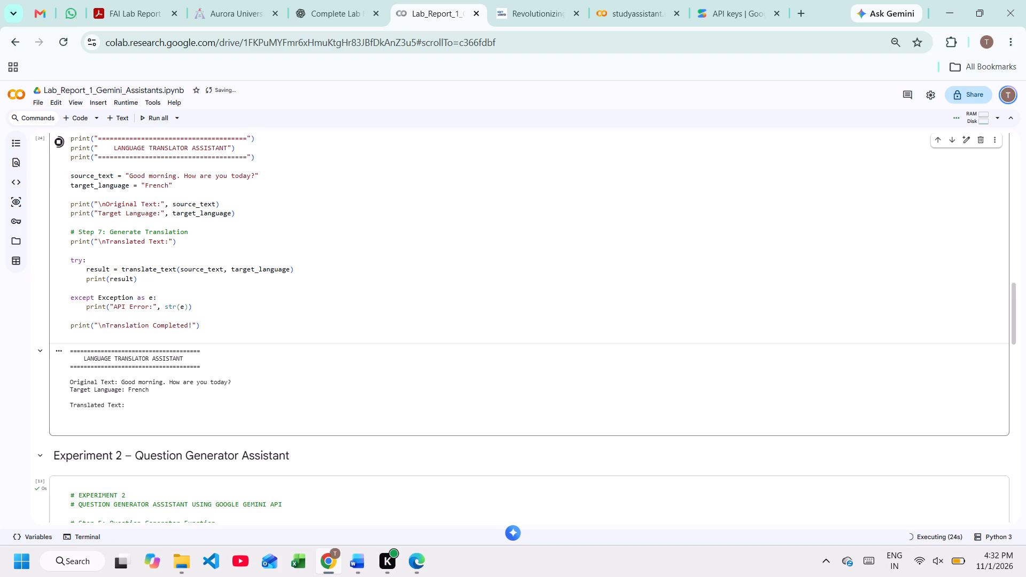
Examine the Experiment 1 code, from the library installation and client setup through the translation function, while the cell executes.
scroll(81, 300, "up", 4)
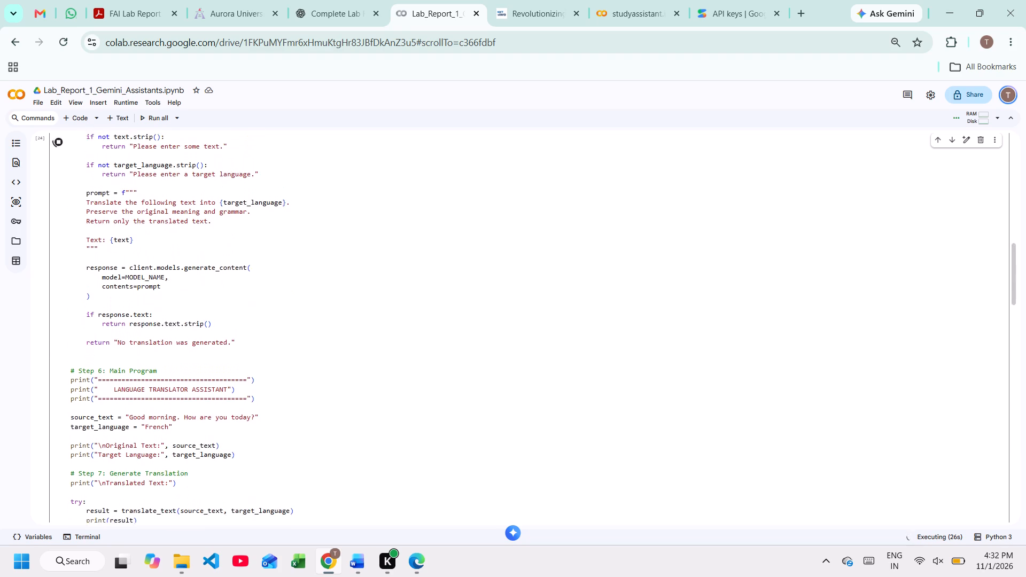
scroll(81, 300, "up", 3)
scroll(81, 300, "down", 1)
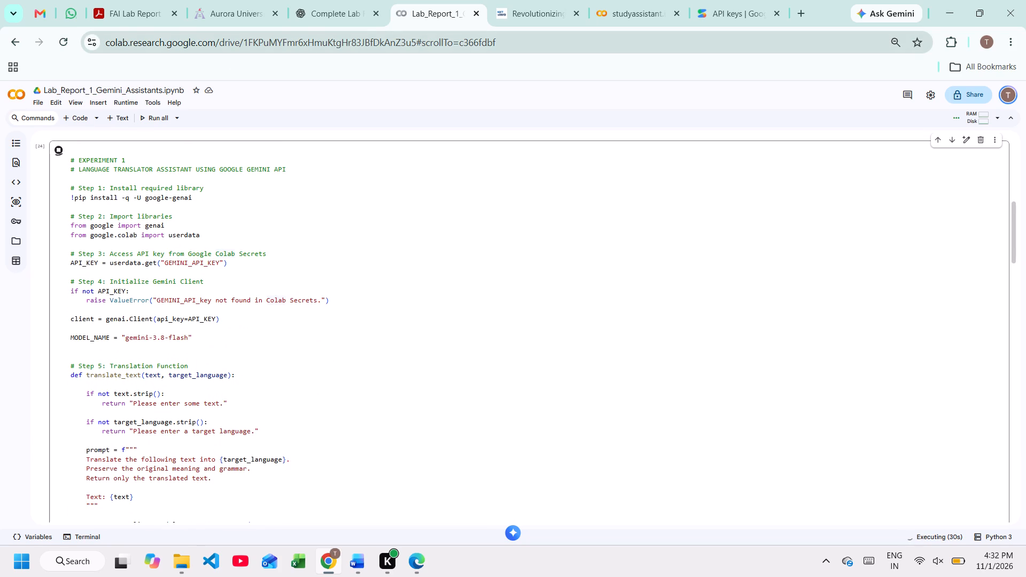
scroll(275, 227, "down", 7)
scroll(275, 227, "up", 10)
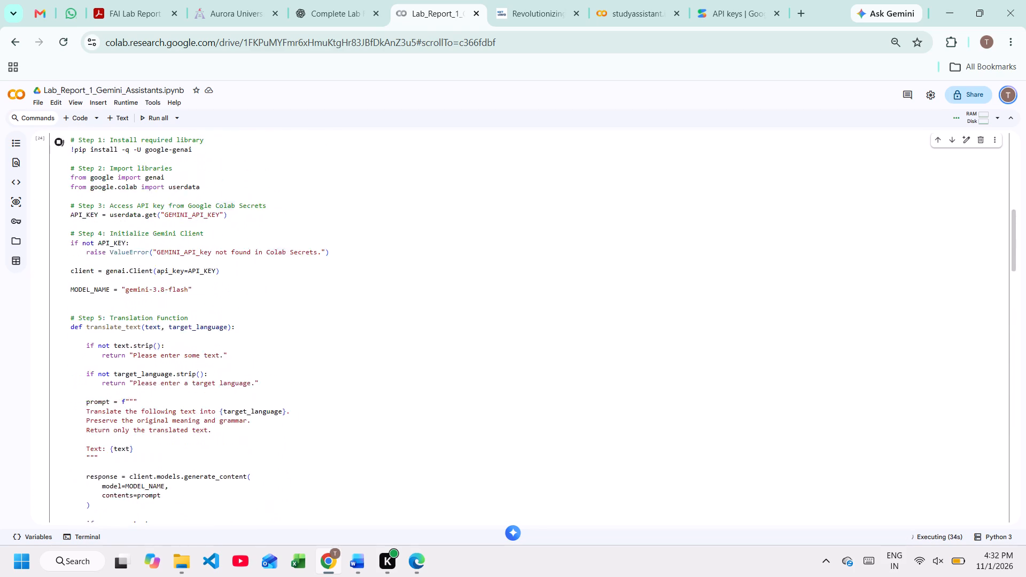
scroll(275, 227, "up", 1)
scroll(275, 227, "down", 1)
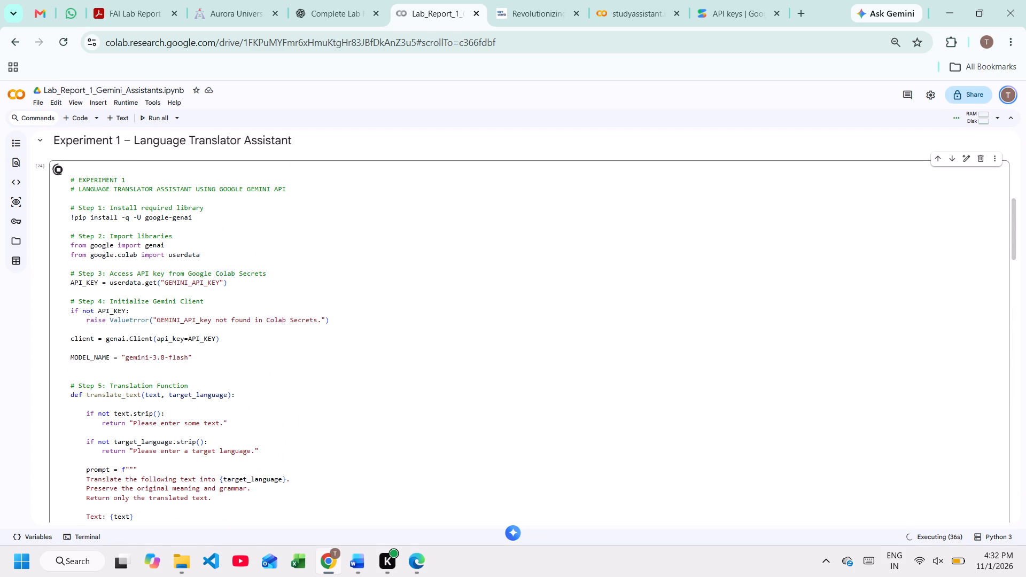
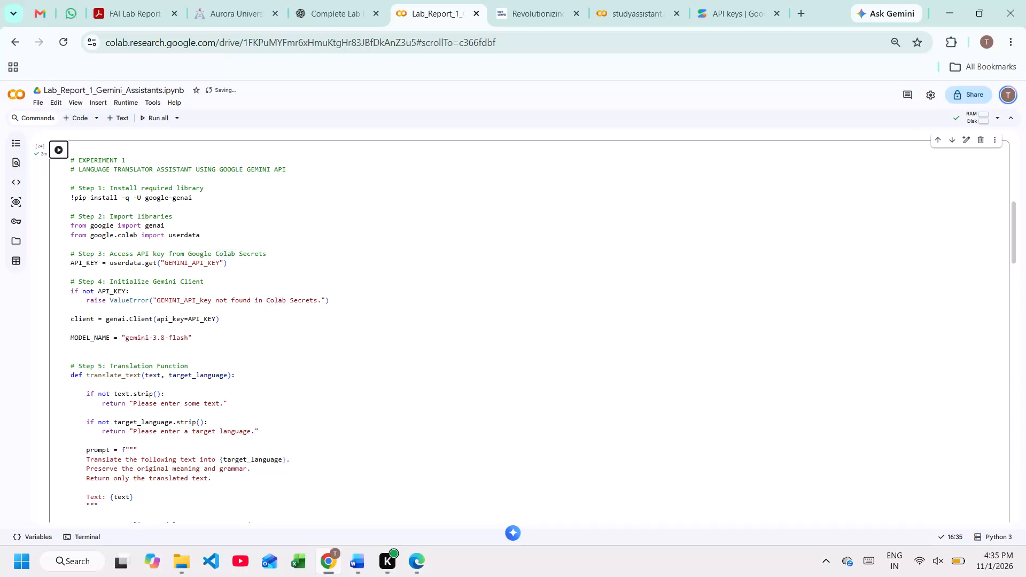
Review the Experiment 1 translator code and output, and the start of the Experiment 2 question generator code.
left_click(127, 295)
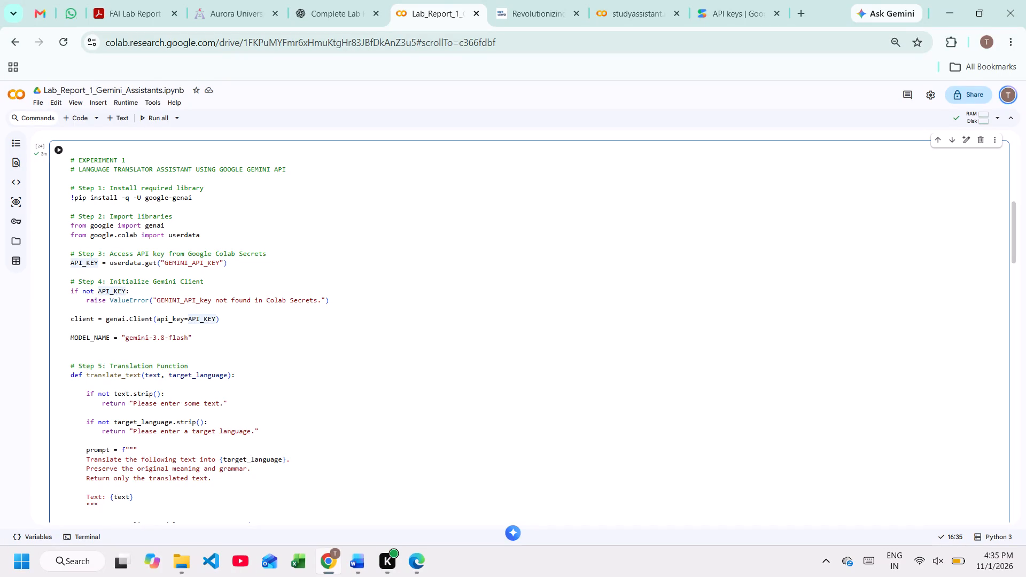
scroll(86, 317, "down", 1)
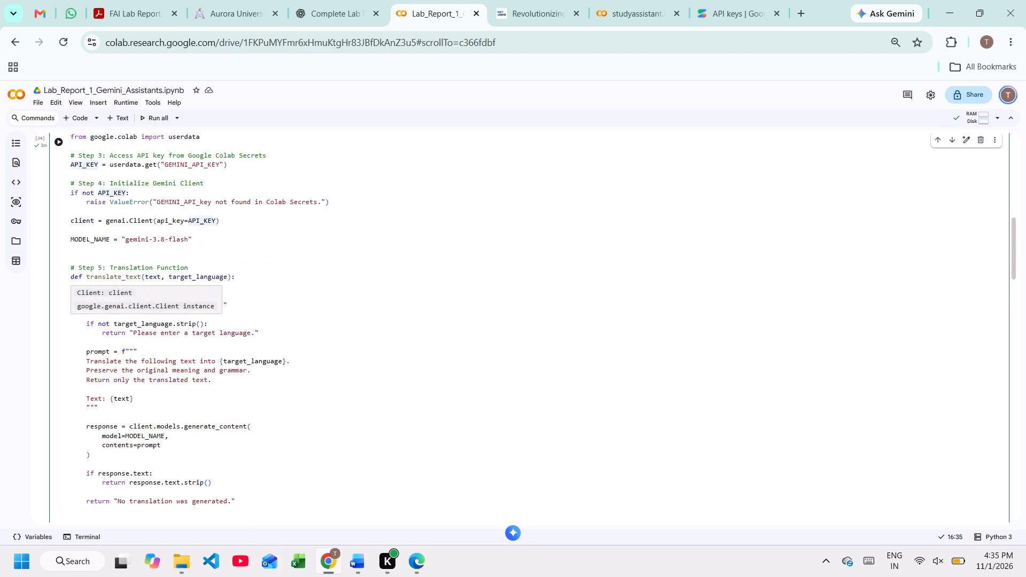
scroll(86, 317, "down", 8)
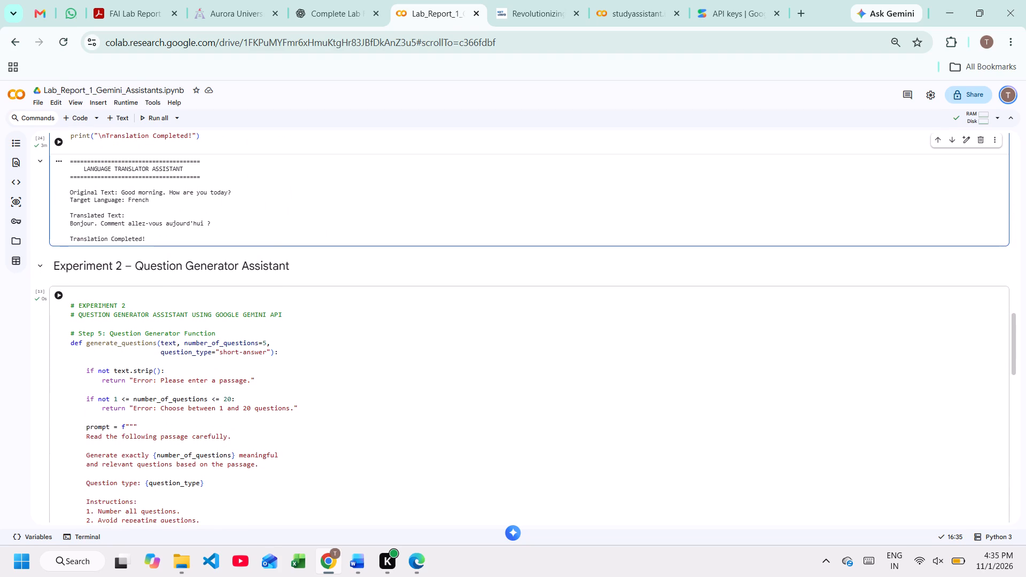
left_click(189, 398)
scroll(189, 398, "up", 6)
scroll(190, 348, "up", 1)
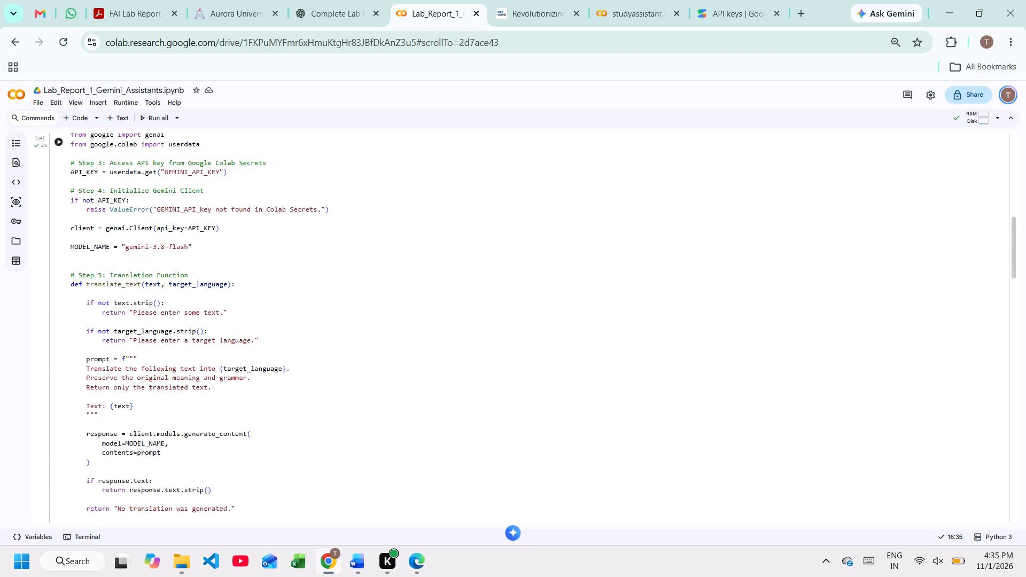
scroll(190, 348, "up", 2)
scroll(177, 299, "up", 1)
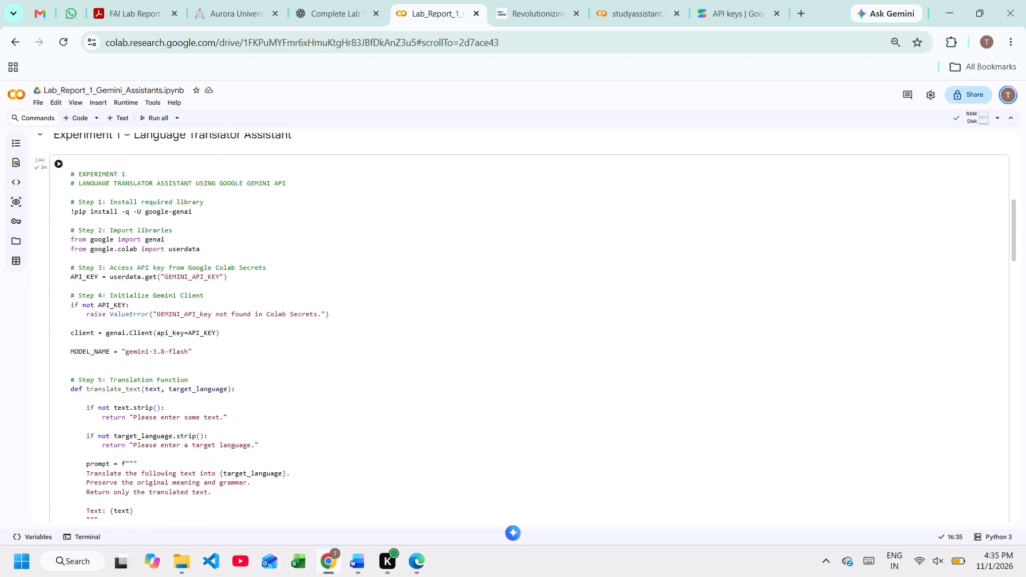
Copy the Step 1 to Step 4 setup code from Experiment 1 over the API key cell's code, keeping its final print line.
scroll(177, 299, "up", 1)
left_click_drag(203, 399, 72, 252)
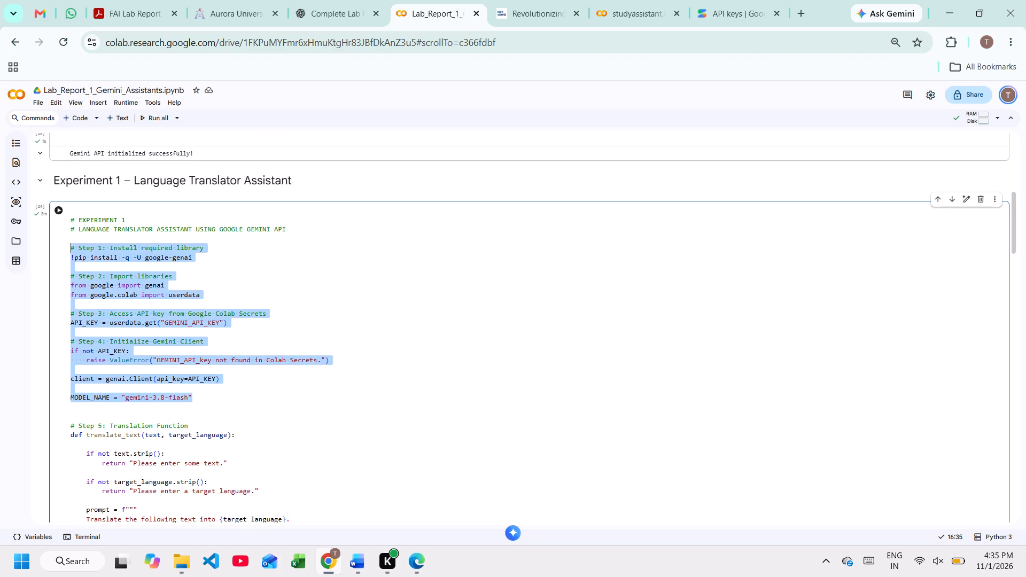
left_click_drag(72, 252, 72, 249)
key("ctrl+c")
scroll(72, 249, "up", 6)
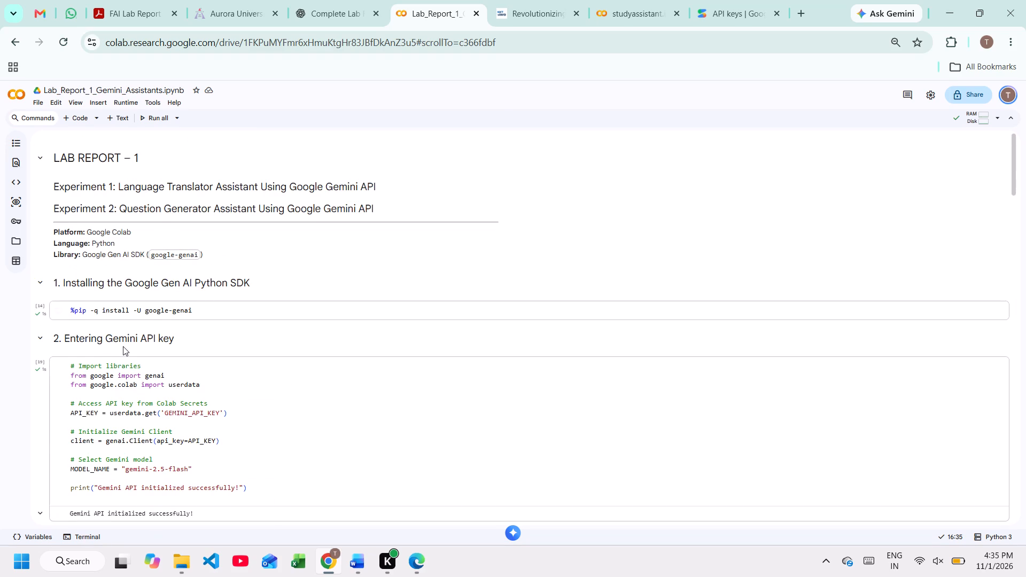
scroll(123, 346, "down", 1)
left_click_drag(265, 425, 182, 383)
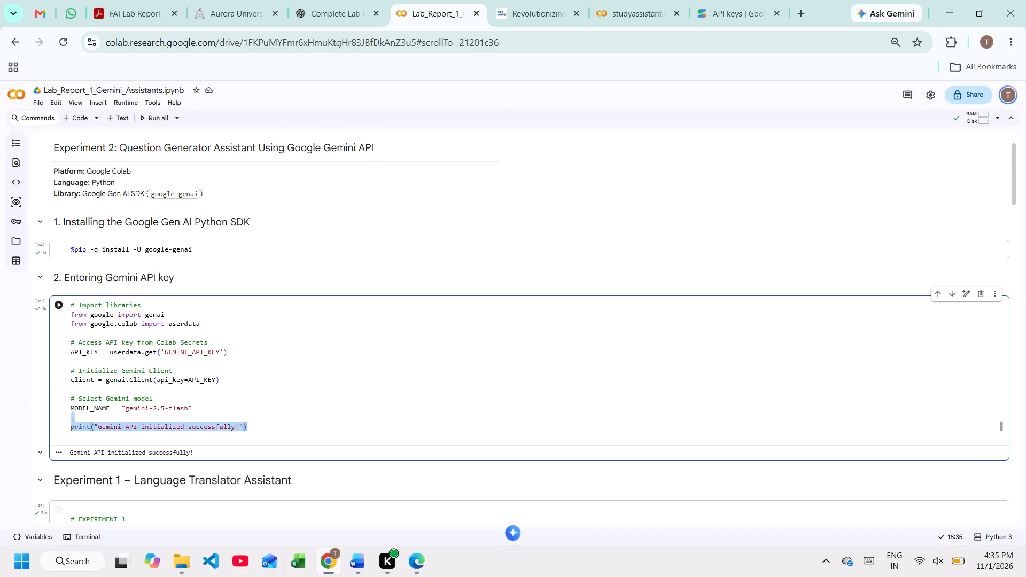
left_click_drag(182, 383, 78, 285)
left_click(78, 285)
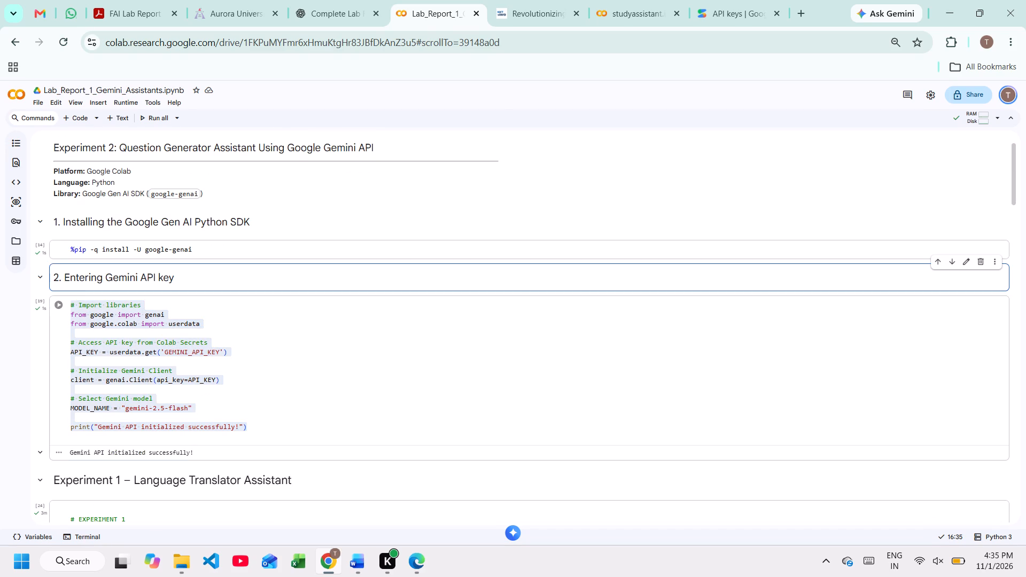
left_click(169, 403)
left_click_drag(210, 412, 126, 367)
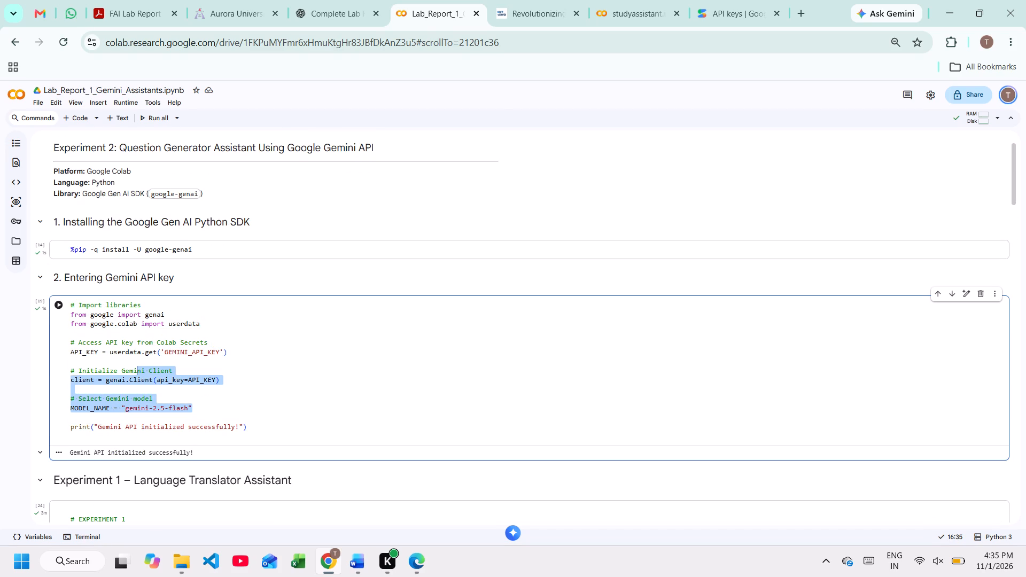
left_click_drag(126, 367, 65, 304)
key("ctrl+v")
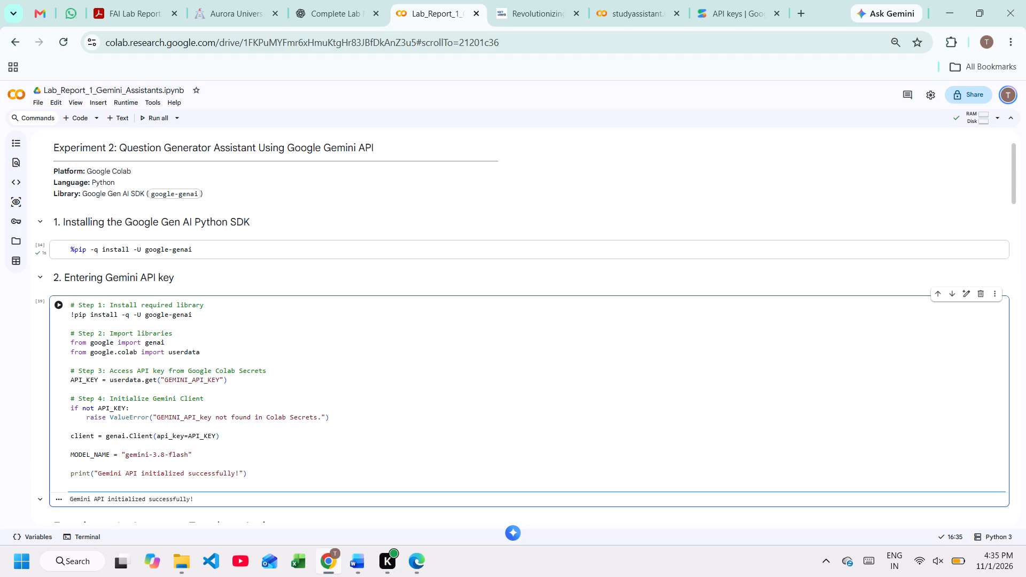
Delete the Step 1 comment and the google-genai install line from the API key cell.
left_click_drag(195, 322, 186, 319)
left_click_drag(186, 319, 185, 318)
left_click(205, 318)
left_click_drag(71, 332, 69, 304)
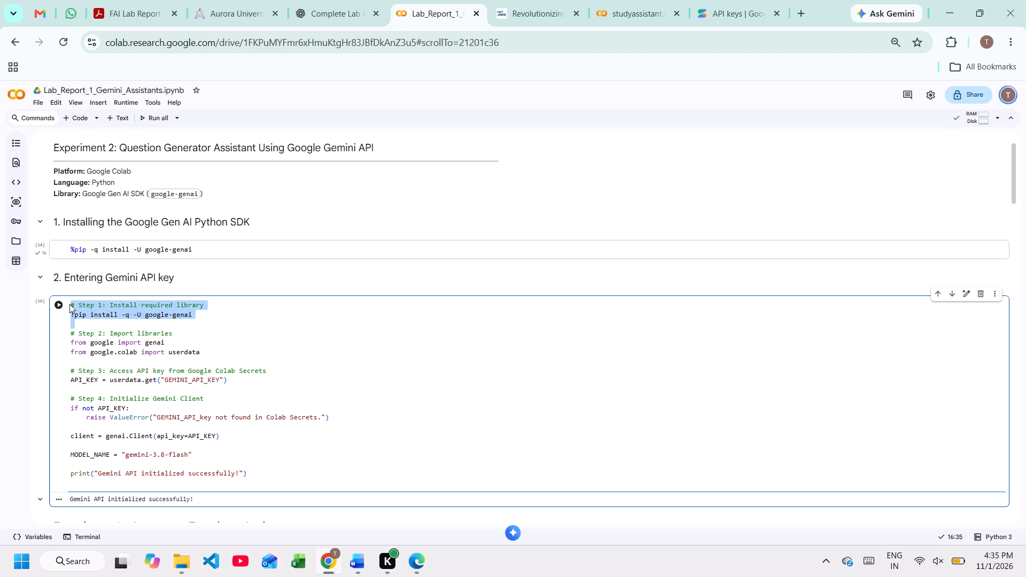
key("BackSpace")
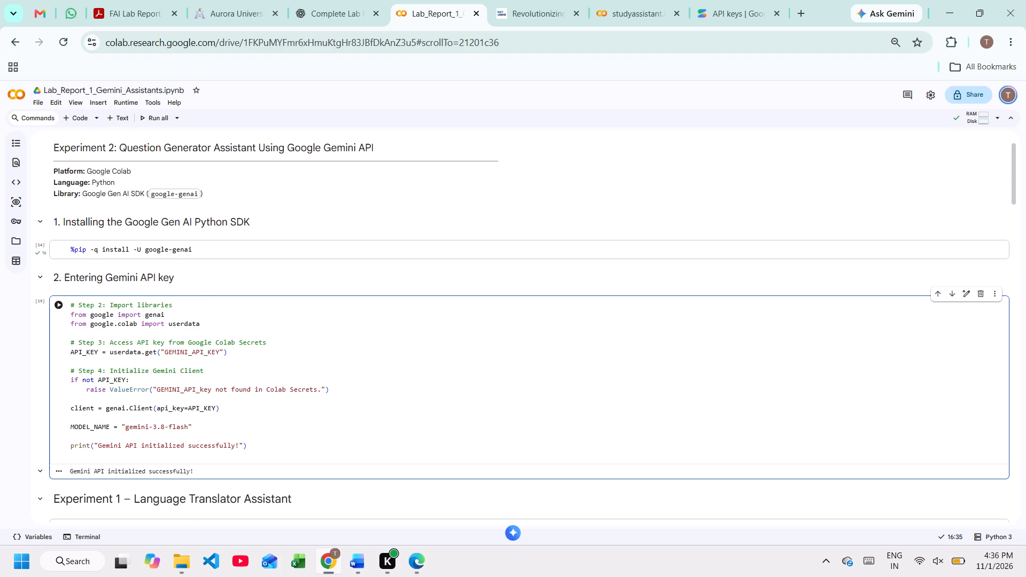
Shorten the Step 2 comment in the API key cell to "#Import libraries".
left_click(108, 306)
key("BackSpace")
key("BackSpace")
key("BackSpace")
key("BackSpace")
key("BackSpace")
key("BackSpace")
key("BackSpace")
key("BackSpace")
key("BackSpace")
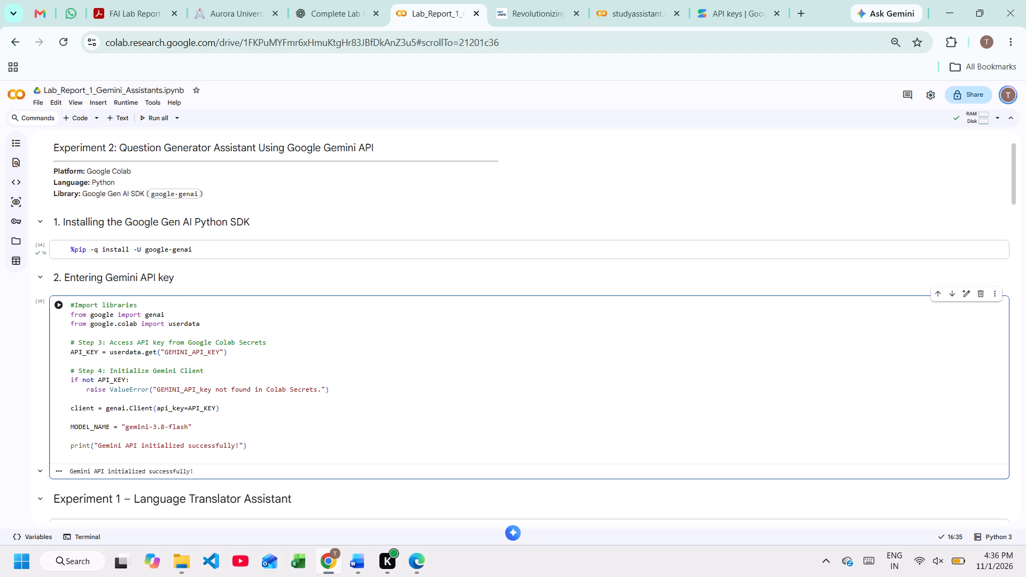
Remove the "Step 3:" label from the comment about accessing the API key in the API key cell.
left_click(110, 344)
key("BackSpace")
key("BackSpace")
key("BackSpace")
key("BackSpace")
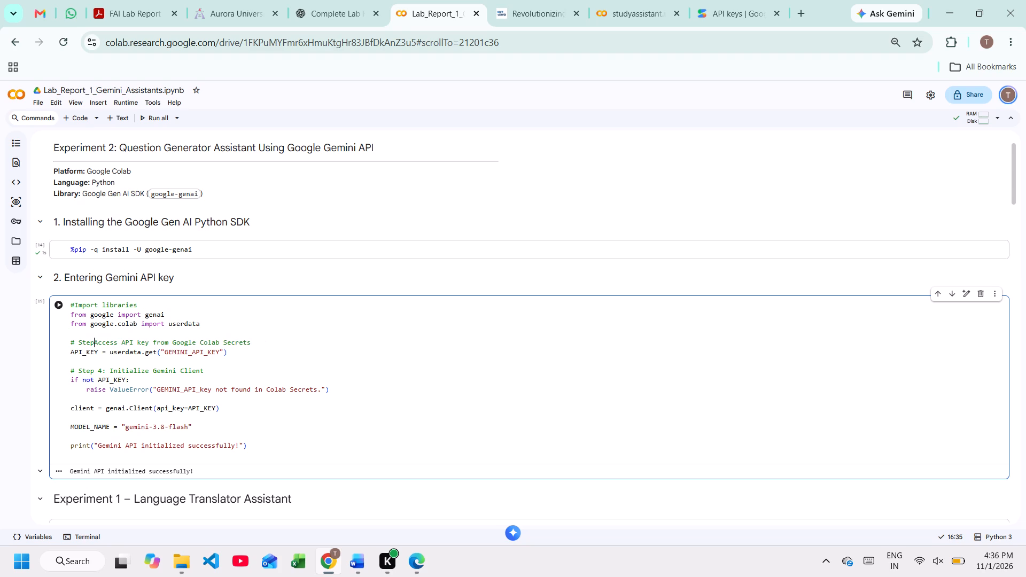
key("BackSpace")
key("BackSpace")
key("BackSpace")
key("BackSpace")
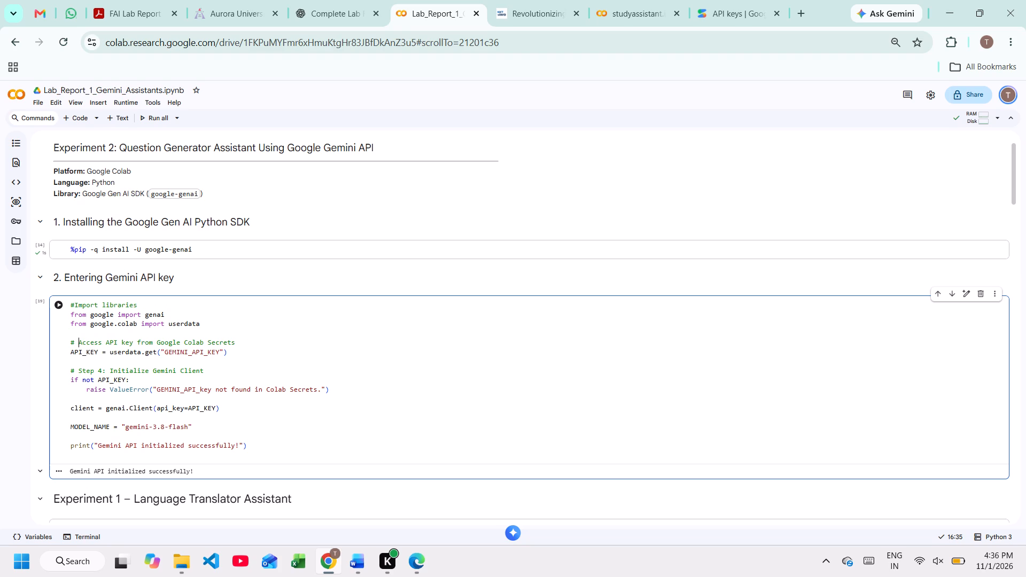
Remove the "Step 4:" label from the Initialize Gemini Client comment in the API key cell.
left_click(108, 370)
key("backslash")
key("BackSpace")
key("BackSpace")
key("BackSpace")
key("BackSpace")
key("BackSpace")
key("BackSpace")
key("BackSpace")
key("BackSpace")
key("BackSpace")
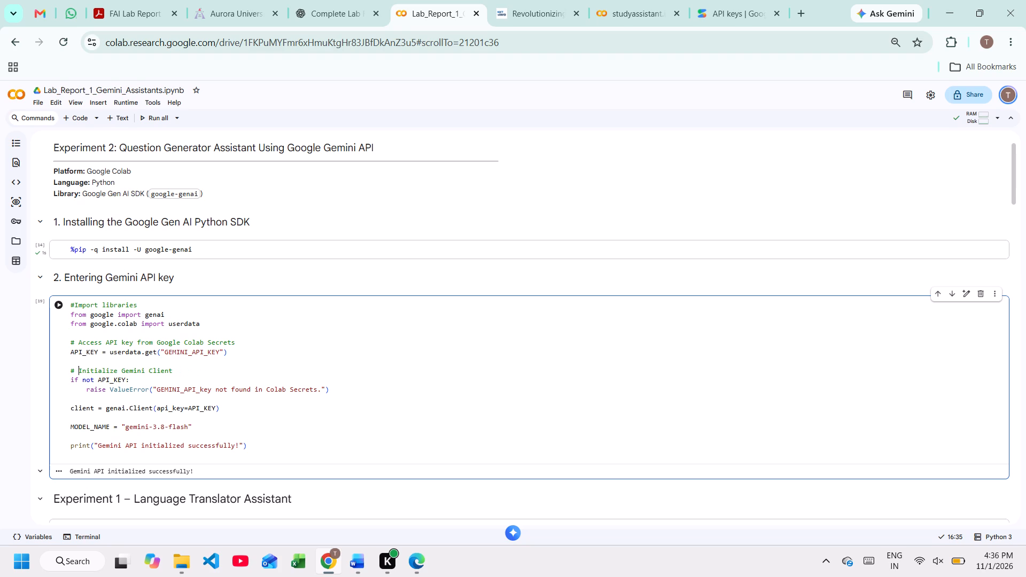
Run the edited API key cell.
scroll(108, 370, "down", 2)
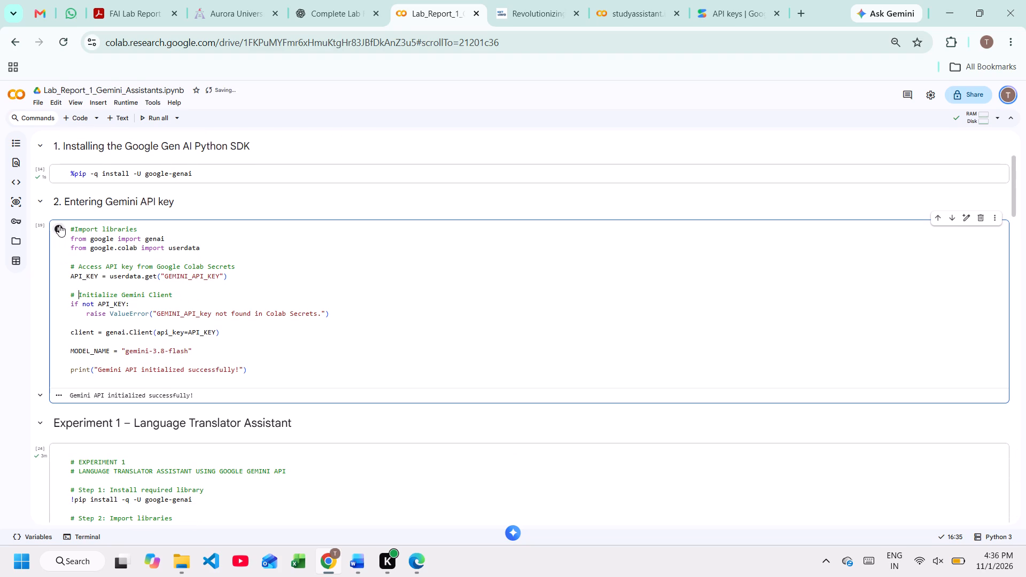
left_click(59, 225)
Delete the duplicated Step 1 to Step 4 setup code, through the MODEL_NAME line, from the Experiment 1 cell.
scroll(110, 324, "down", 3)
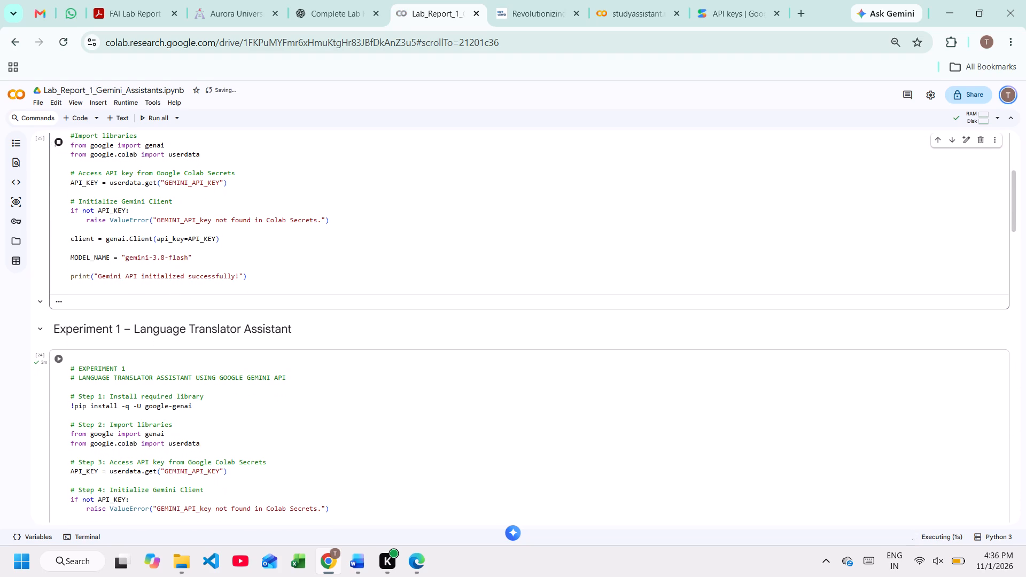
left_click(121, 480)
scroll(121, 480, "down", 1)
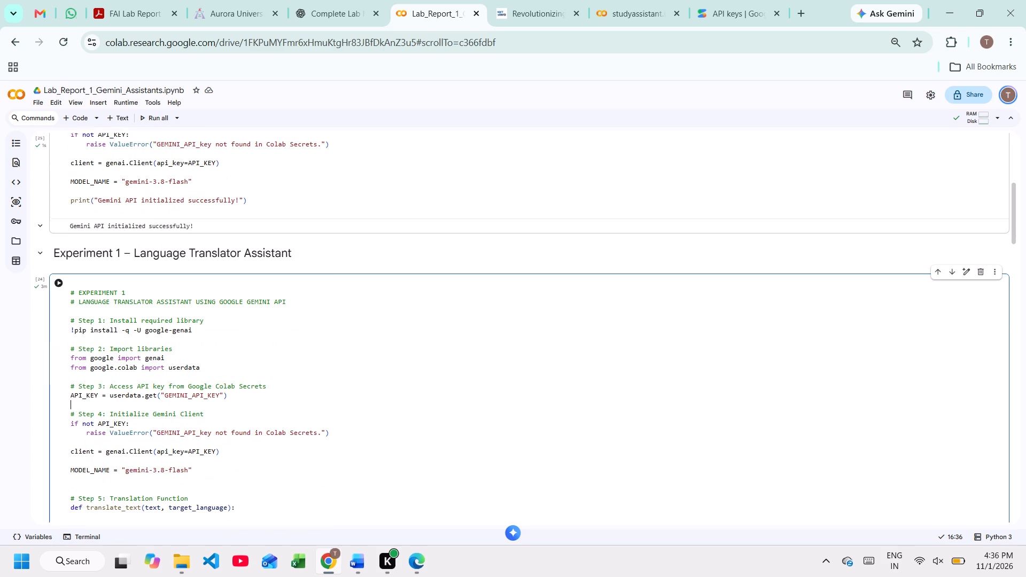
scroll(121, 480, "down", 1)
left_click(121, 480)
left_click(219, 487)
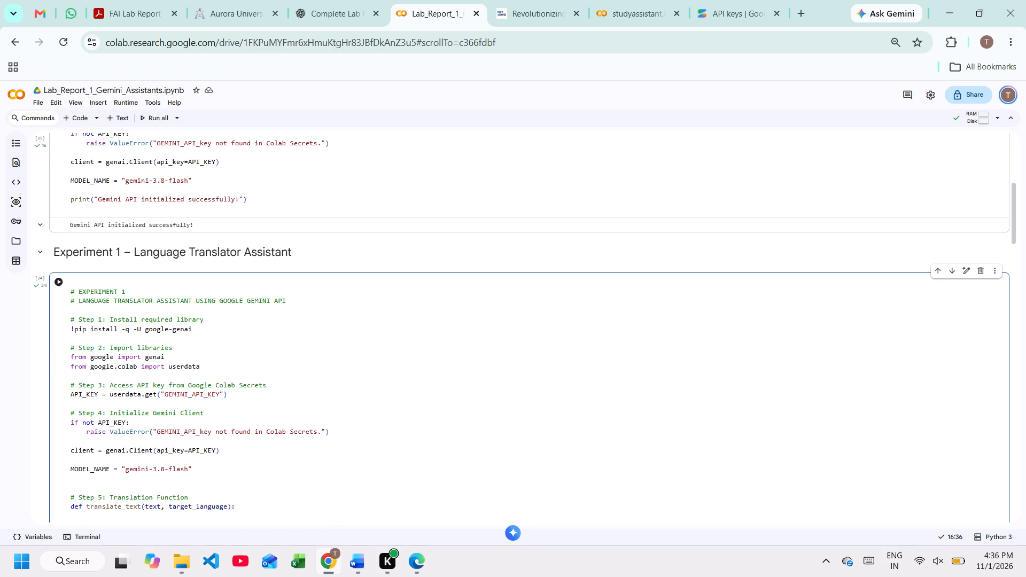
left_click_drag(246, 478, 65, 315)
key("BackSpace")
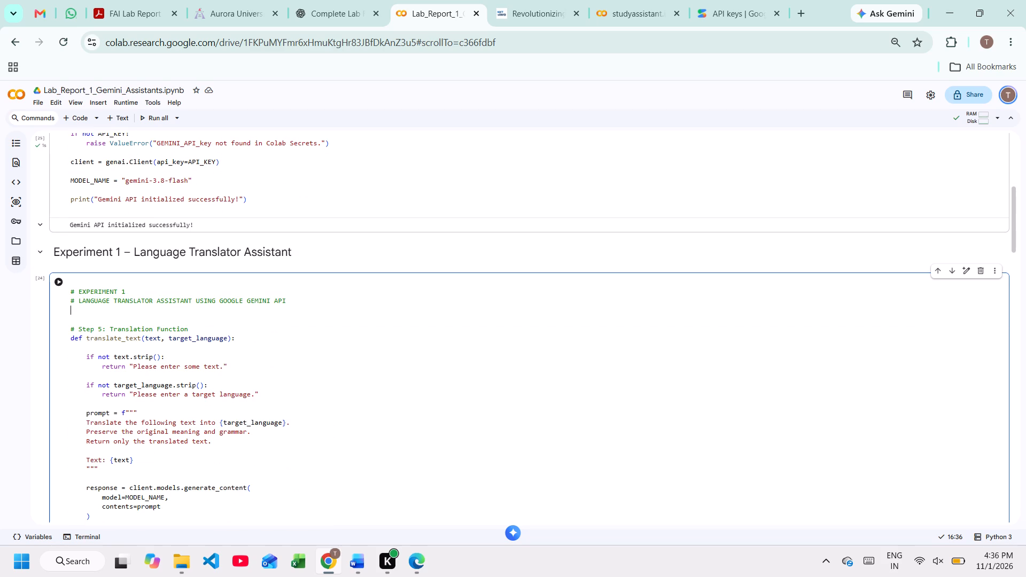
Remove the "Step 5:" label from the Translation Function comment in the Experiment 1 cell.
left_click(109, 326)
key("BackSpace")
key("BackSpace")
key("BackSpace")
key("BackSpace")
key("BackSpace")
key("BackSpace")
key("BackSpace")
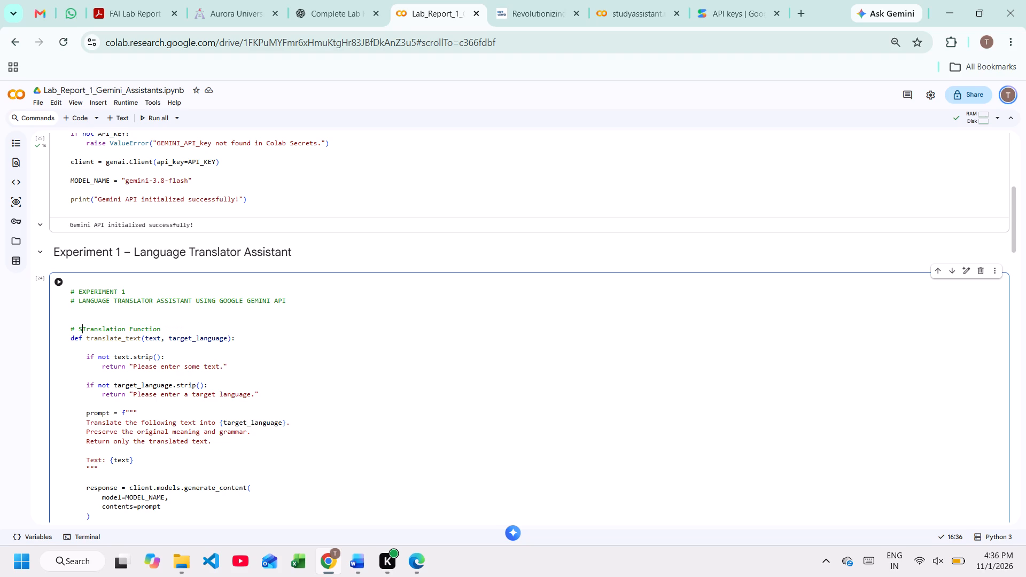
key("BackSpace")
Remove the "Step 6:" label from the Main Program comment in the Experiment 1 cell.
scroll(109, 326, "down", 6)
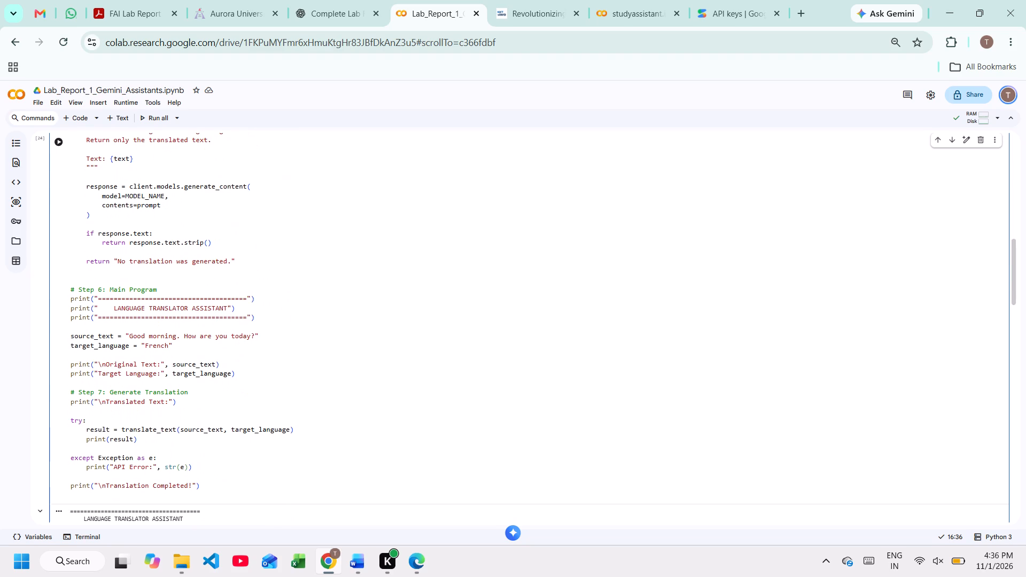
left_click(104, 288)
key("Right")
key("BackSpace")
key("BackSpace")
key("BackSpace")
key("BackSpace")
key("BackSpace")
key("BackSpace")
key("BackSpace")
key("BackSpace")
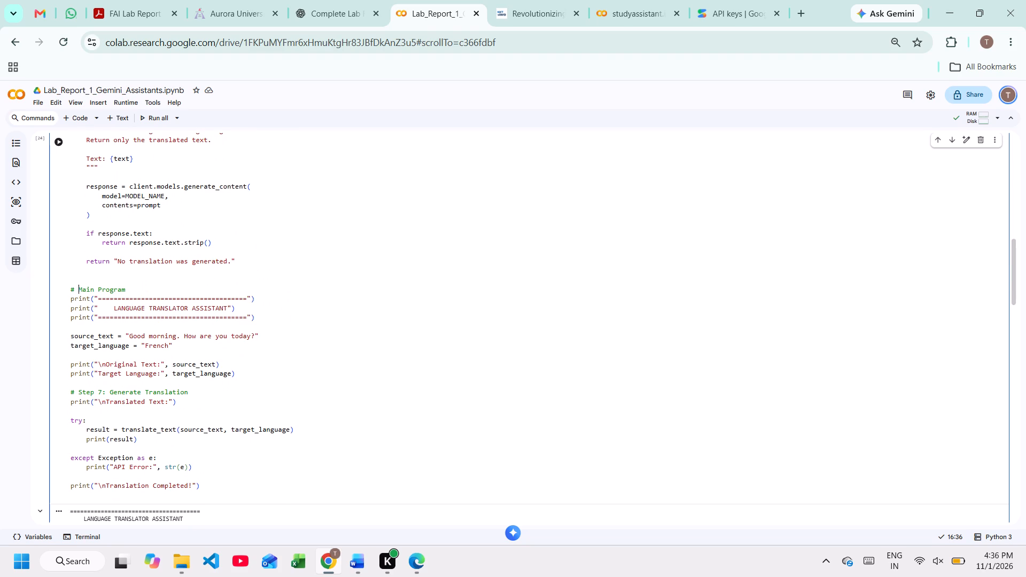
Remove the "Step 7:" label from the Generate Translation comment in the Experiment 1 cell.
scroll(104, 288, "down", 3)
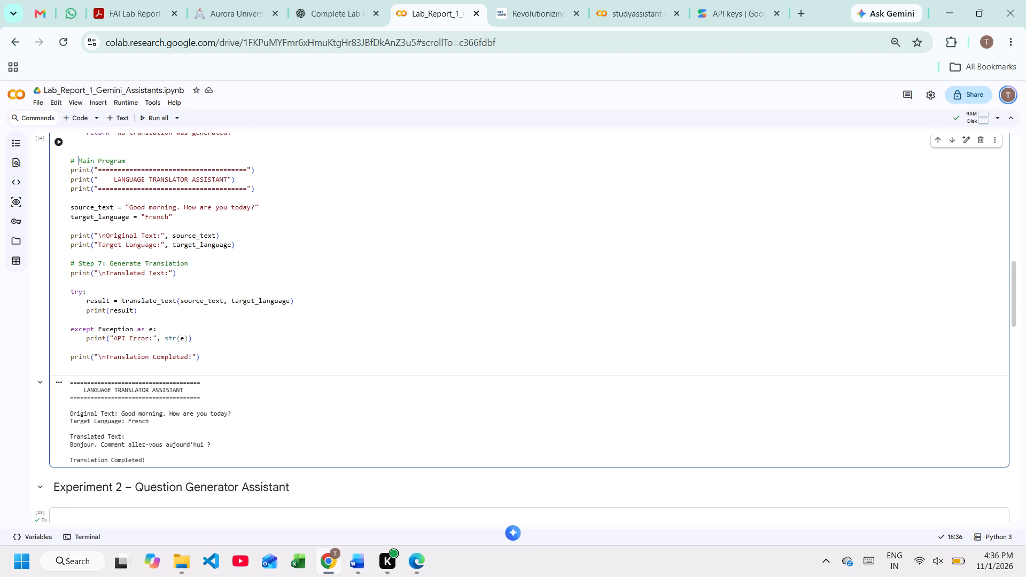
left_click(111, 264)
key("BackSpace")
key("BackSpace")
key("BackSpace")
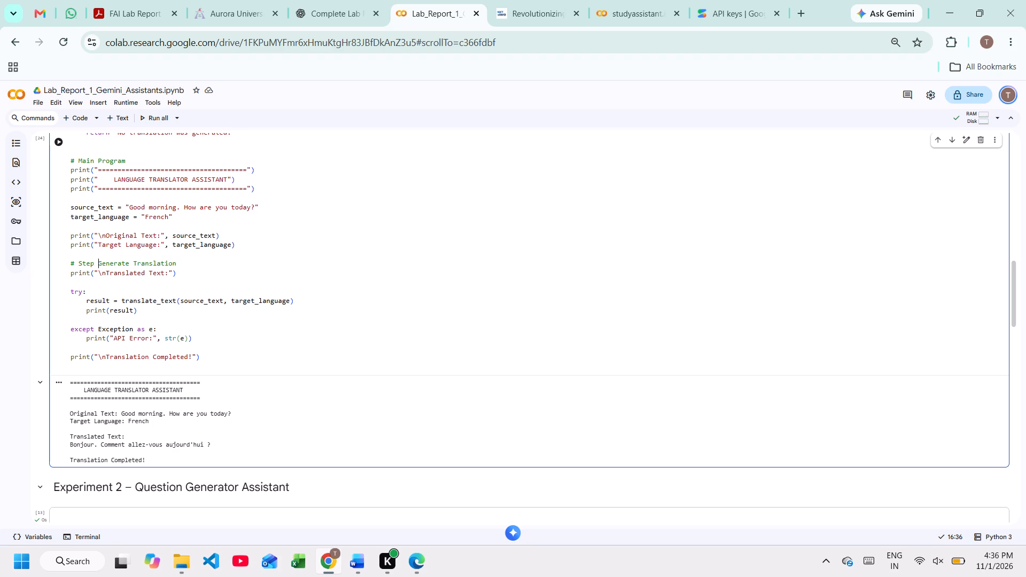
key("BackSpace")
key("BackSpace")
key("BackSpace")
key("BackSpace")
key("BackSpace")
Run the cleaned-up Experiment 1 language translator cell.
scroll(65, 149, "up", 4)
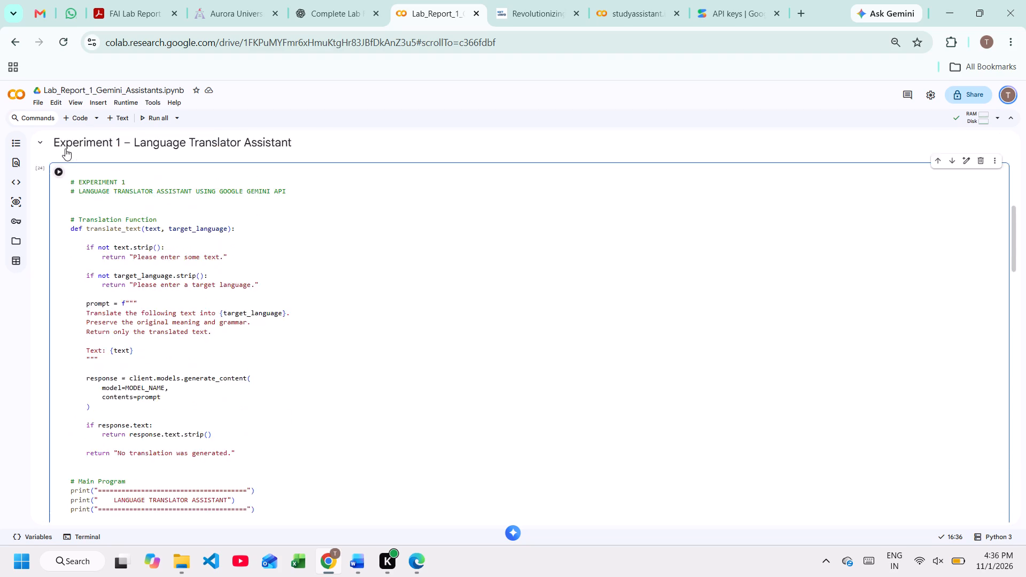
left_click(61, 342)
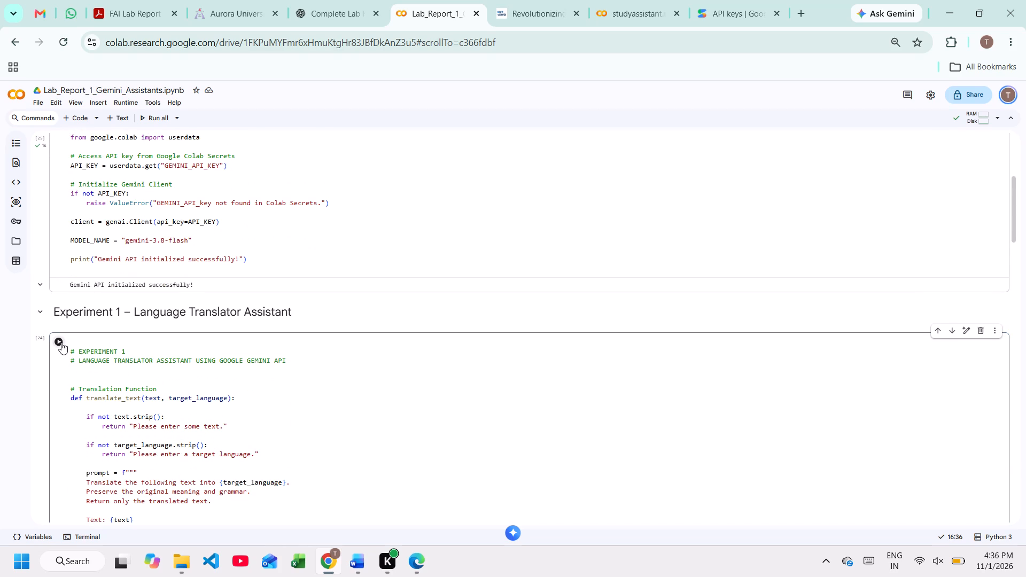
Remove the "Step 5:" label from the Question Generator Function comment in the Experiment 2 cell.
scroll(147, 426, "down", 6)
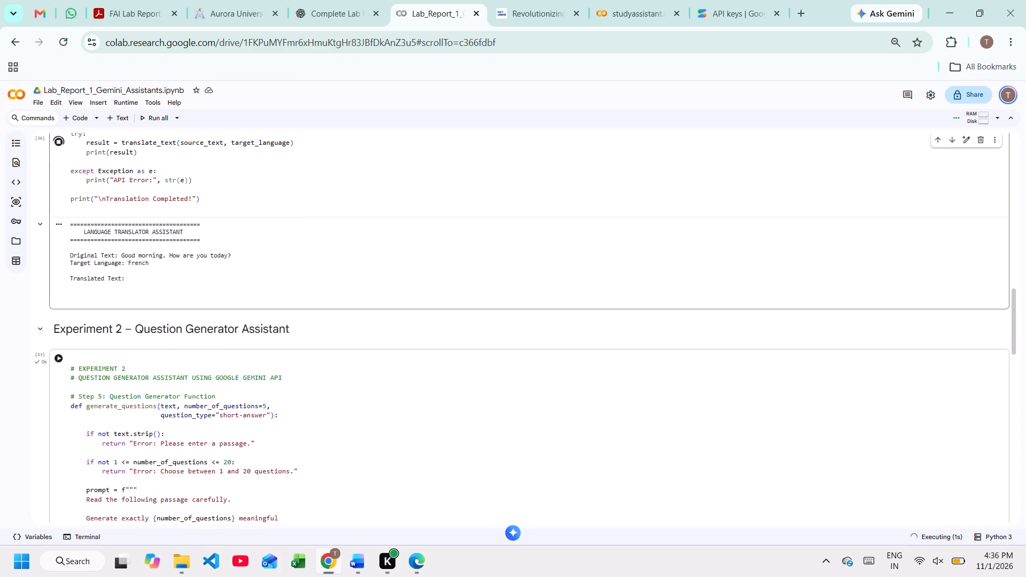
scroll(147, 426, "down", 3)
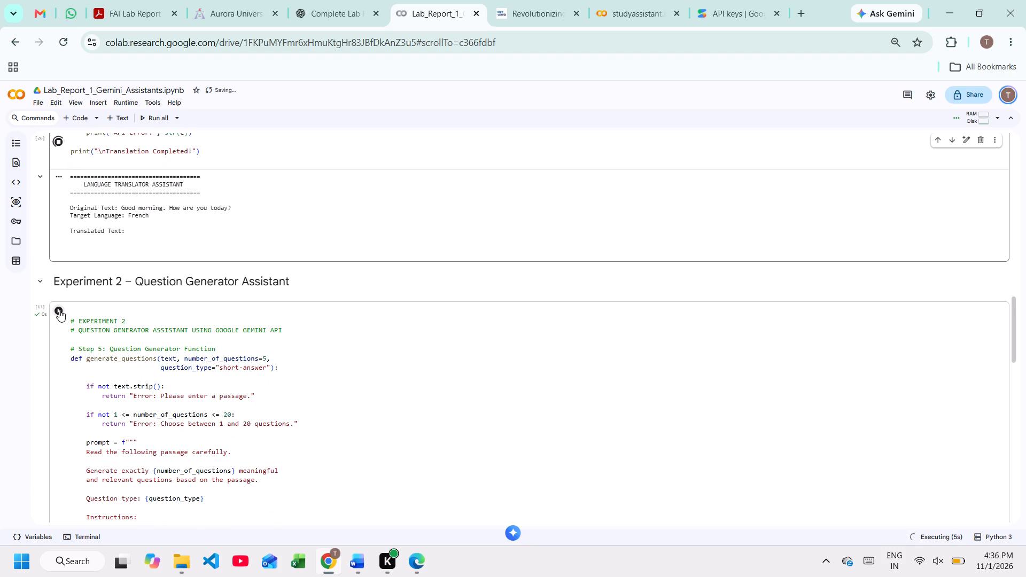
left_click(113, 342)
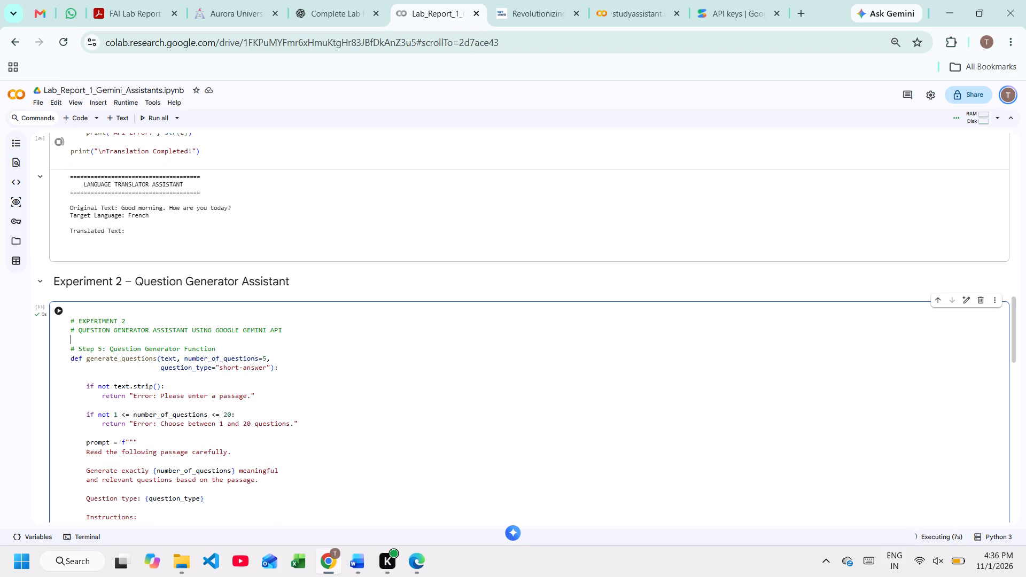
key("Down")
key("Right")
key("Right")
key("Right")
key("Right")
key("Right")
key("Right")
key("Right")
key("Right")
key("Right")
key("Right")
key("Right")
key("Left")
key("BackSpace")
key("BackSpace")
key("BackSpace")
key("BackSpace")
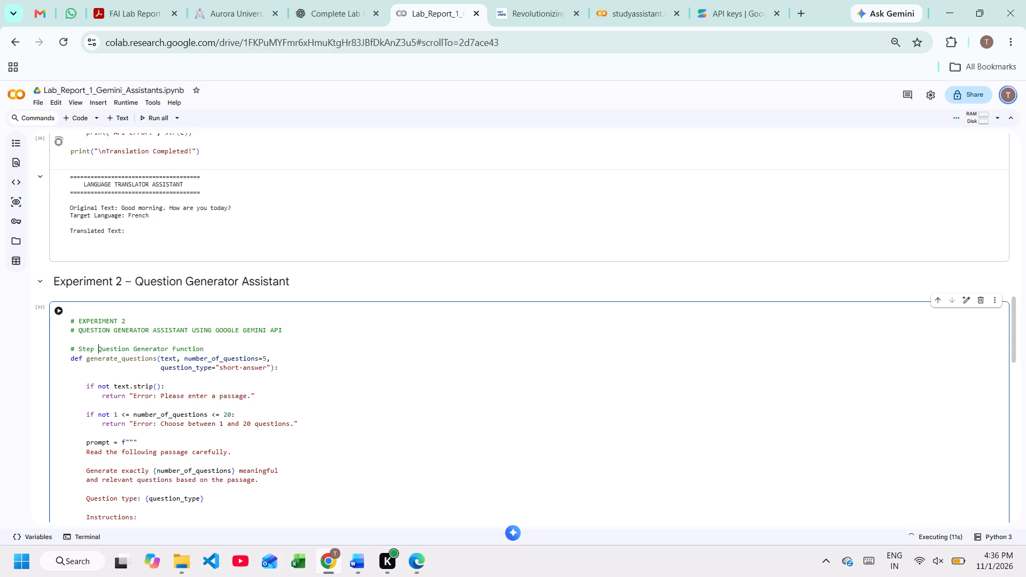
key("BackSpace")
key("BackSpace")
key("BackSpace")
key("BackSpace")
Remove the "Step 6:" label from the Main Program comment in the Experiment 2 cell.
scroll(113, 342, "down", 3)
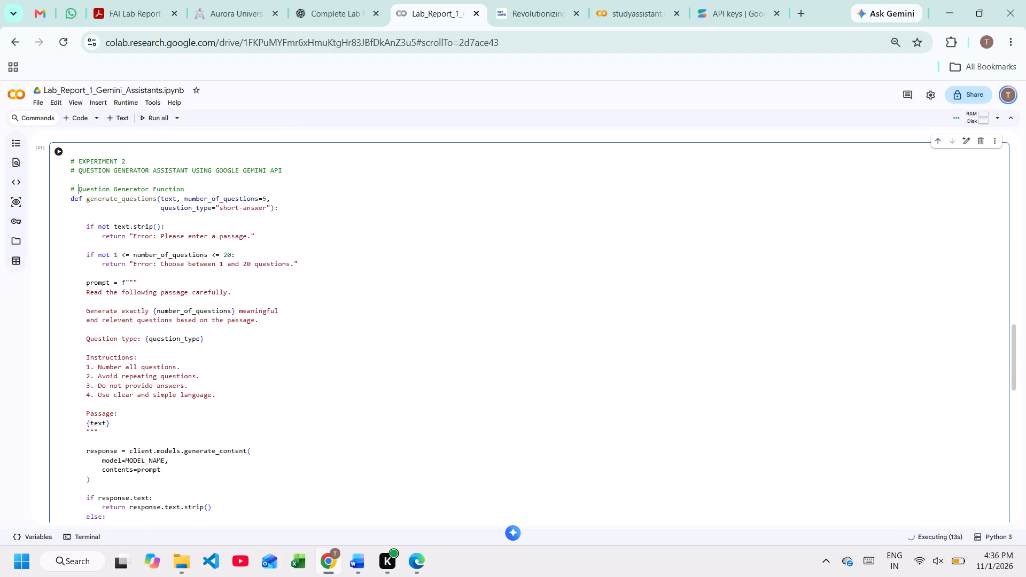
scroll(136, 409, "down", 2)
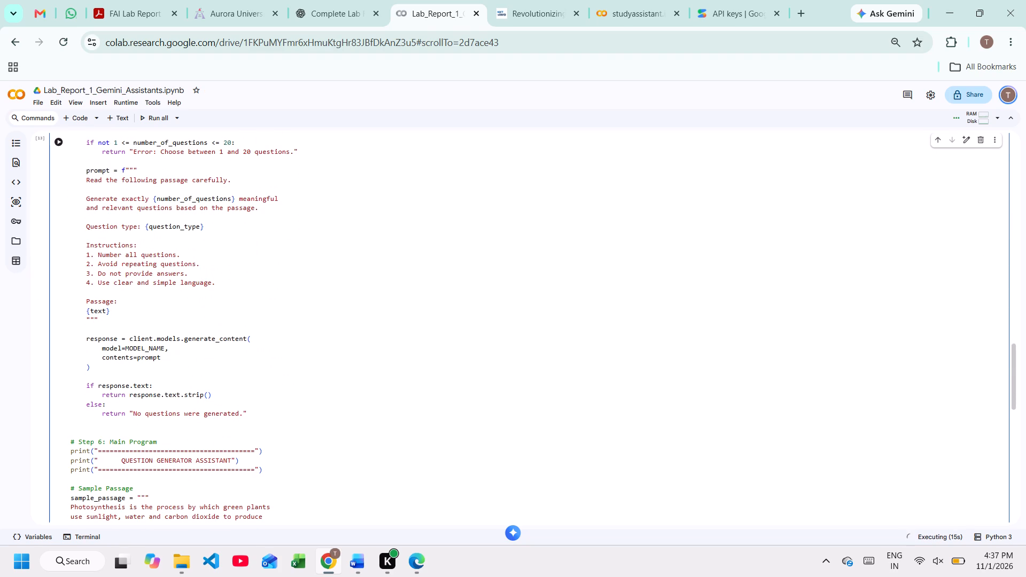
left_click(108, 440)
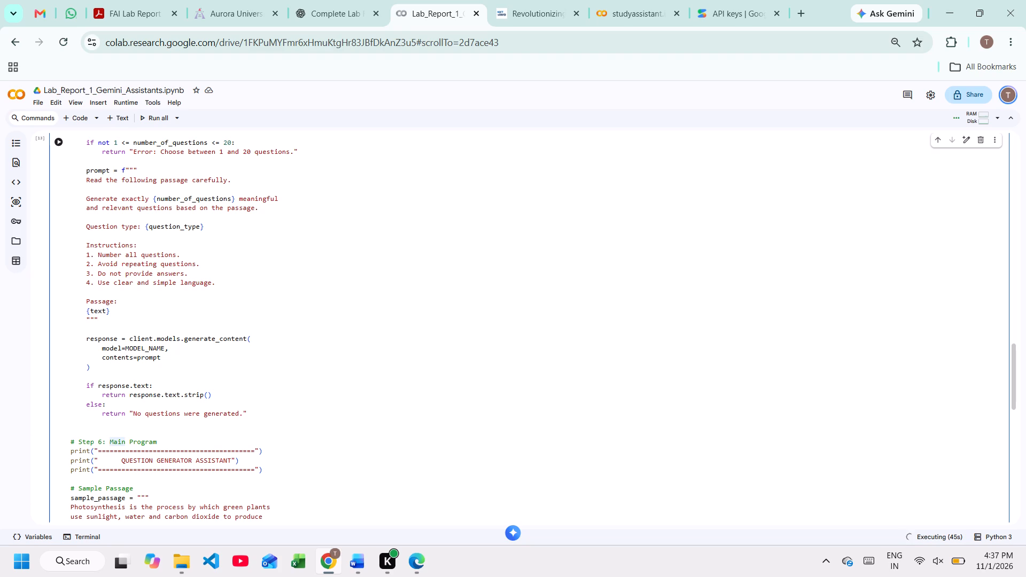
key("BackSpace")
key("BackSpace")
key("BackSpace")
key("BackSpace")
key("BackSpace")
key("BackSpace")
key("BackSpace")
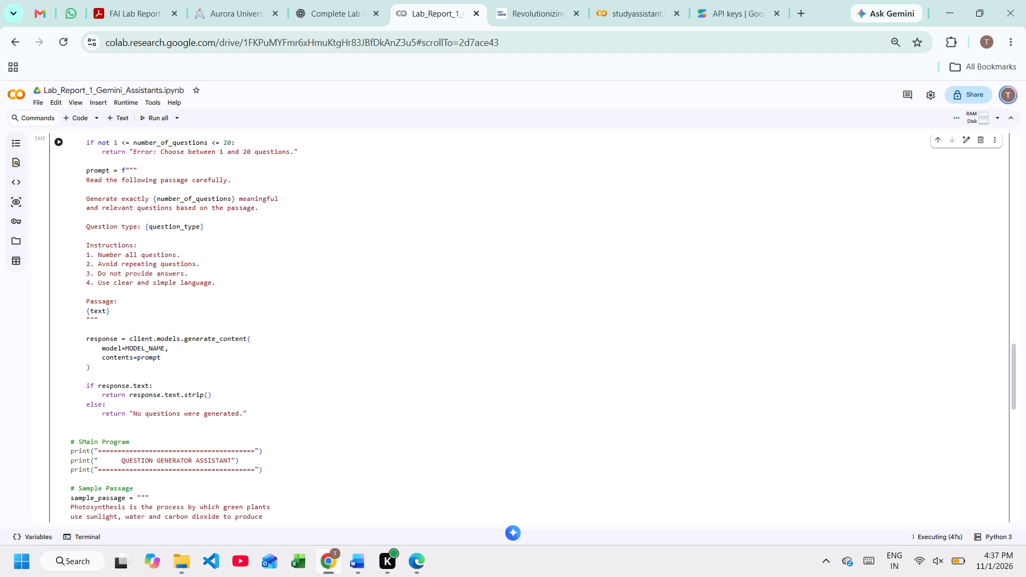
key("BackSpace")
left_click(141, 487)
Remove the "Step 7:" label from the Generate Questions comment in the Experiment 2 cell.
scroll(141, 487, "down", 7)
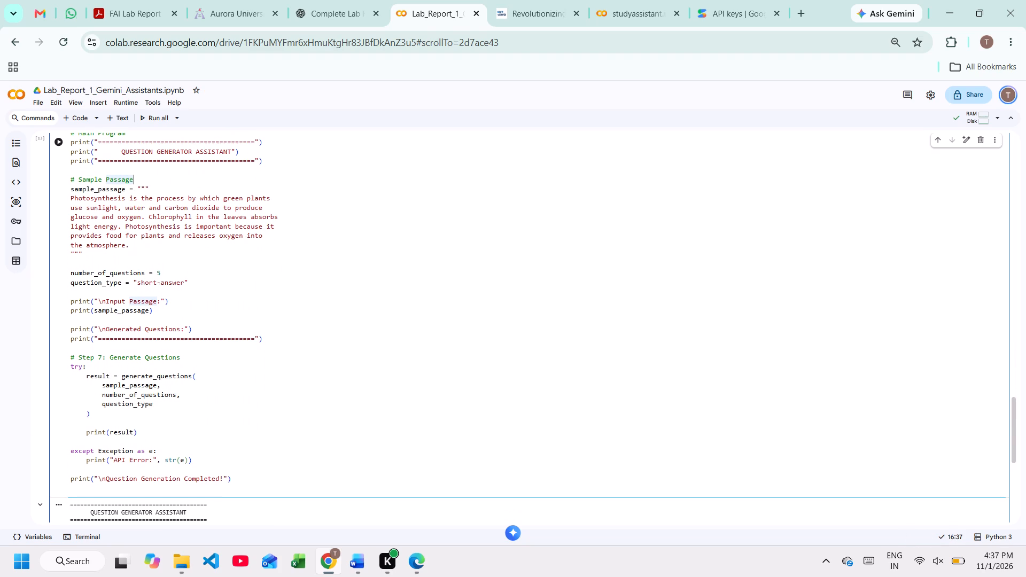
left_click(127, 409)
left_click(81, 388)
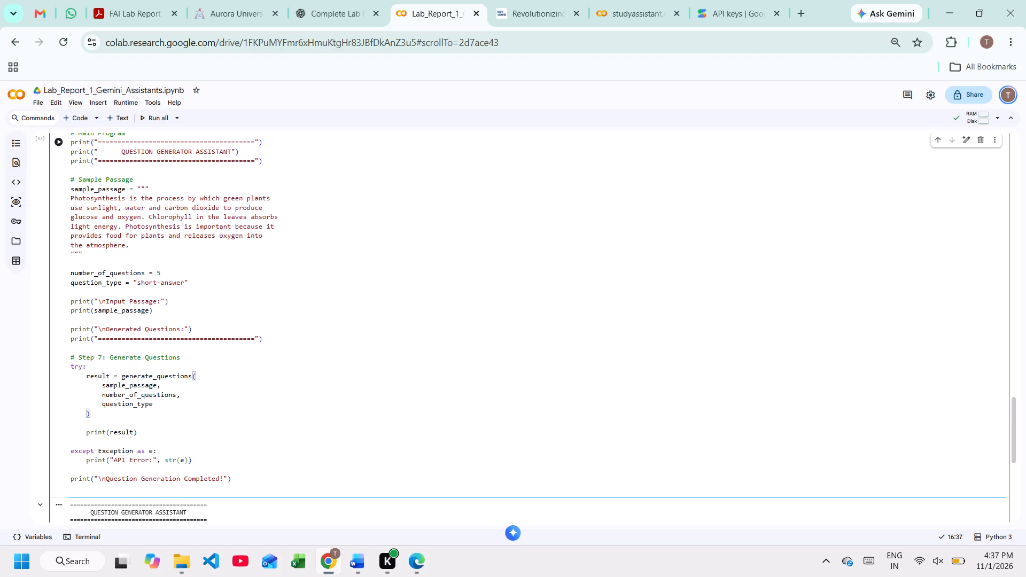
left_click(114, 363)
left_click(110, 358)
key("BackSpace")
key("BackSpace")
key("BackSpace")
key("BackSpace")
key("BackSpace")
key("BackSpace")
key("BackSpace")
key("BackSpace")
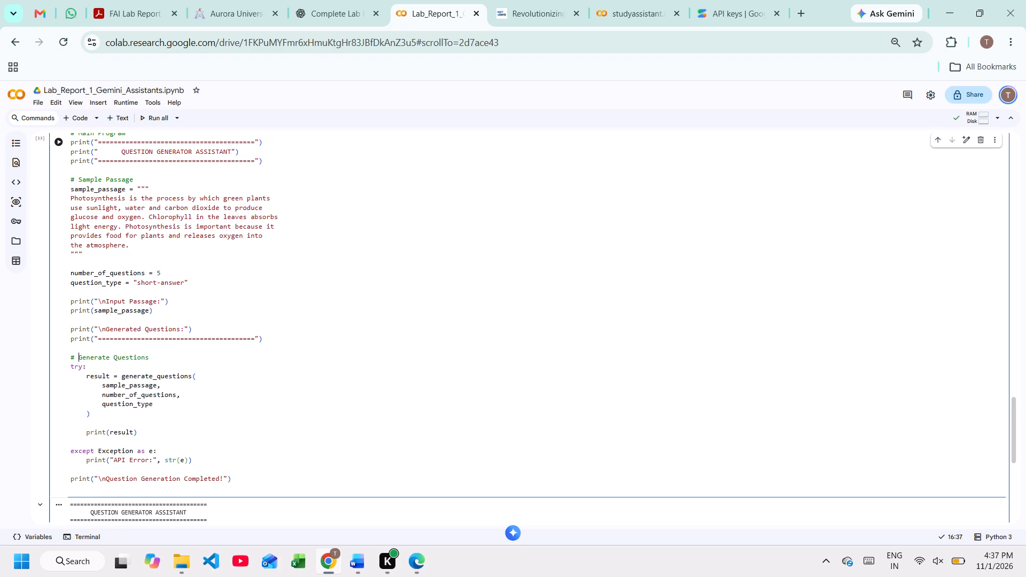
Run the cleaned-up Experiment 2 question generator cell.
scroll(110, 358, "down", 1)
scroll(110, 358, "up", 6)
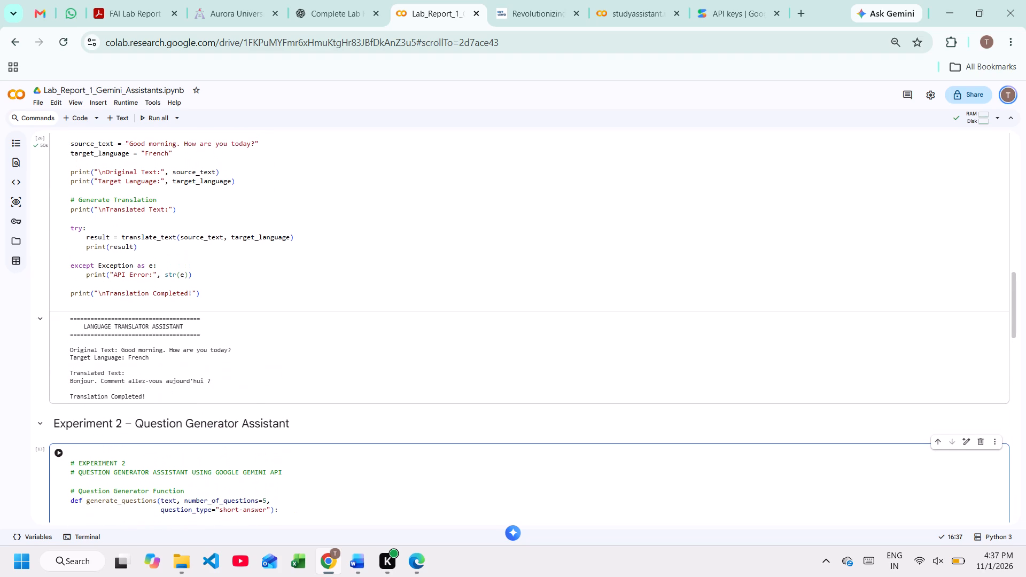
scroll(110, 358, "down", 1)
left_click(52, 308)
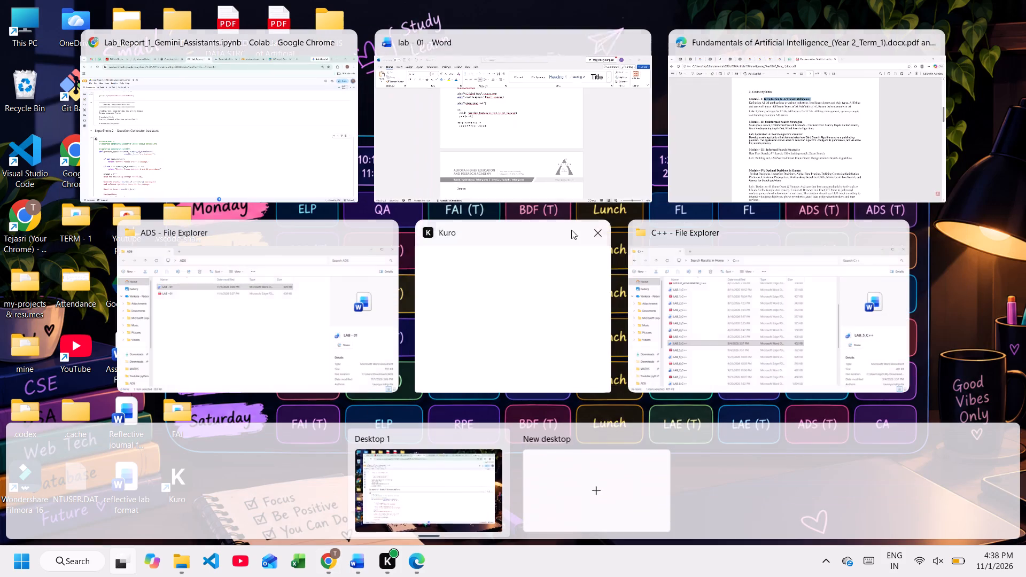
Switch to the lab - 01 Word report and delete the old Experiment 1 translator code following the MODEL_NAME line.
left_click(547, 163)
scroll(320, 342, "up", 1)
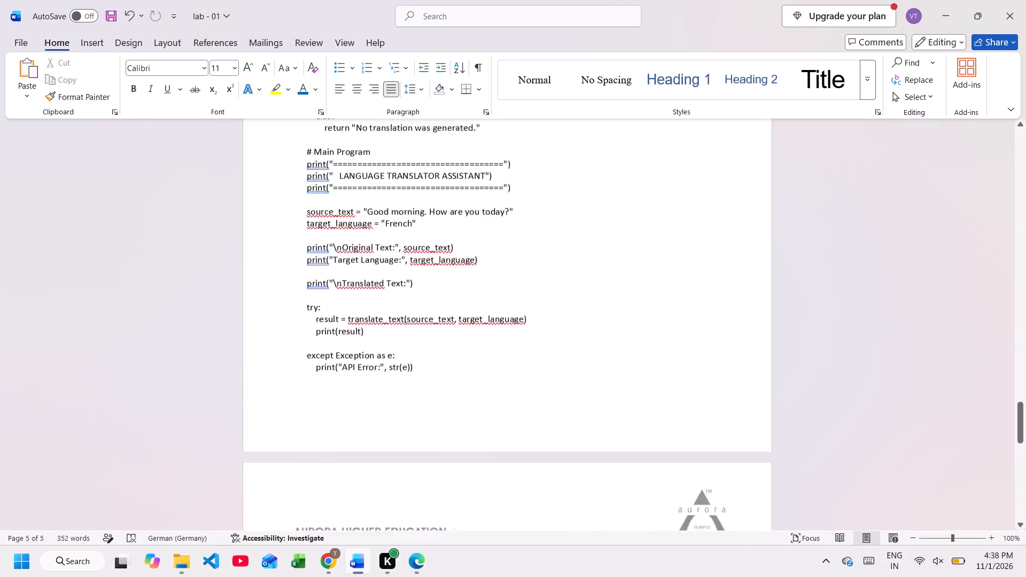
scroll(320, 342, "up", 1)
left_click_drag(413, 434, 313, 86)
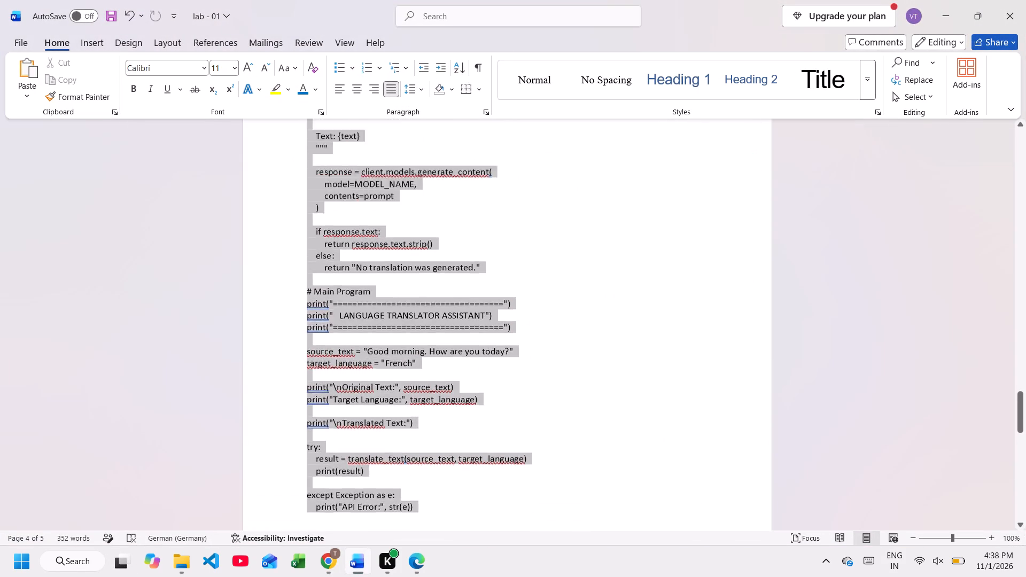
left_click_drag(313, 86, 318, 376)
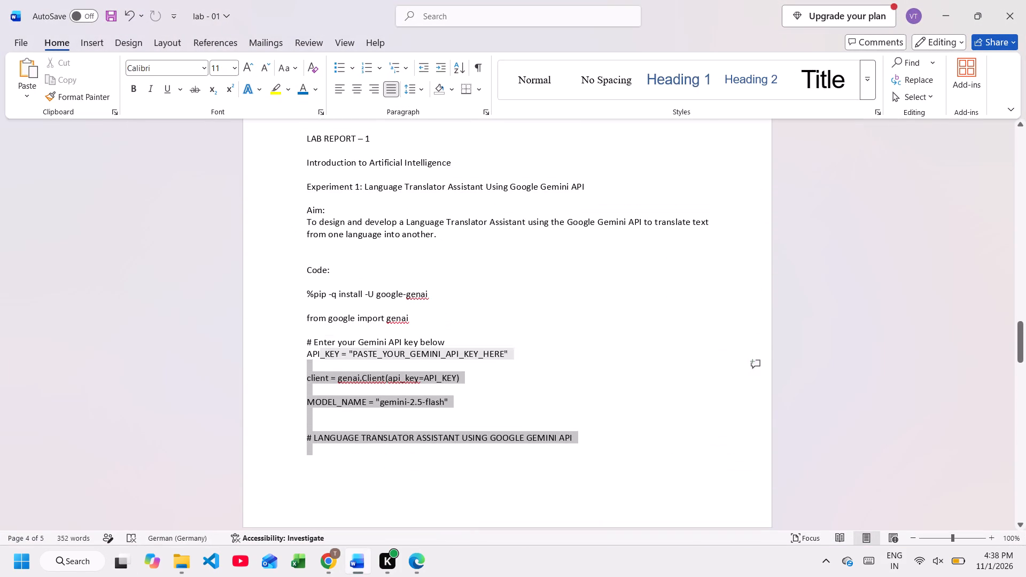
left_click_drag(318, 376, 312, 430)
key("BackSpace")
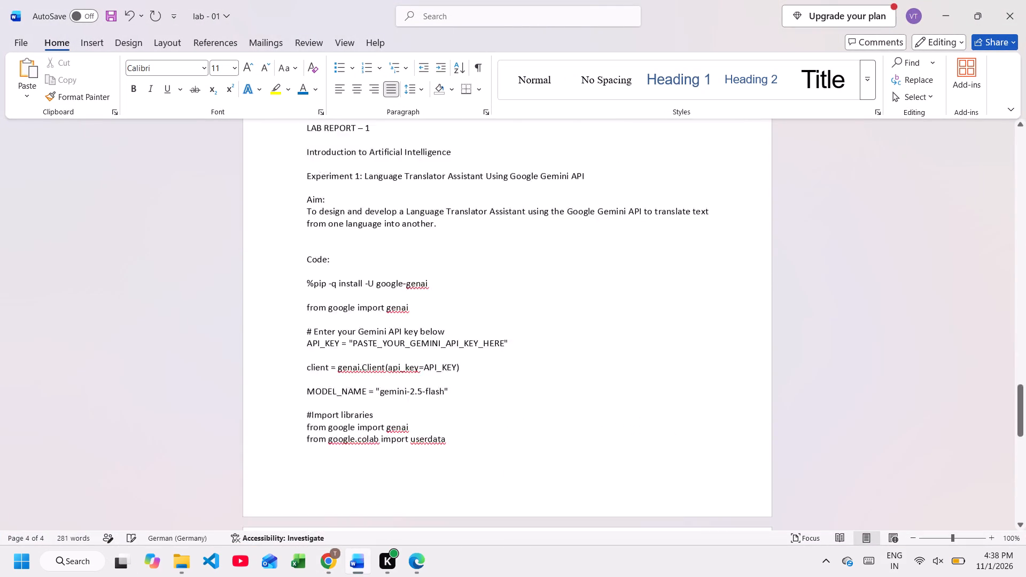
scroll(348, 360, "up", 1)
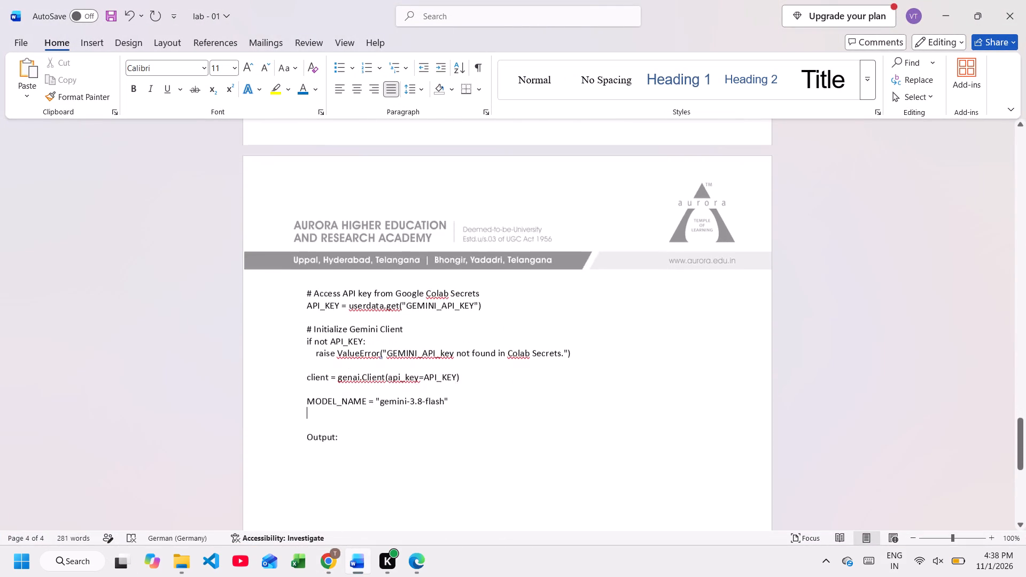
scroll(348, 360, "up", 1)
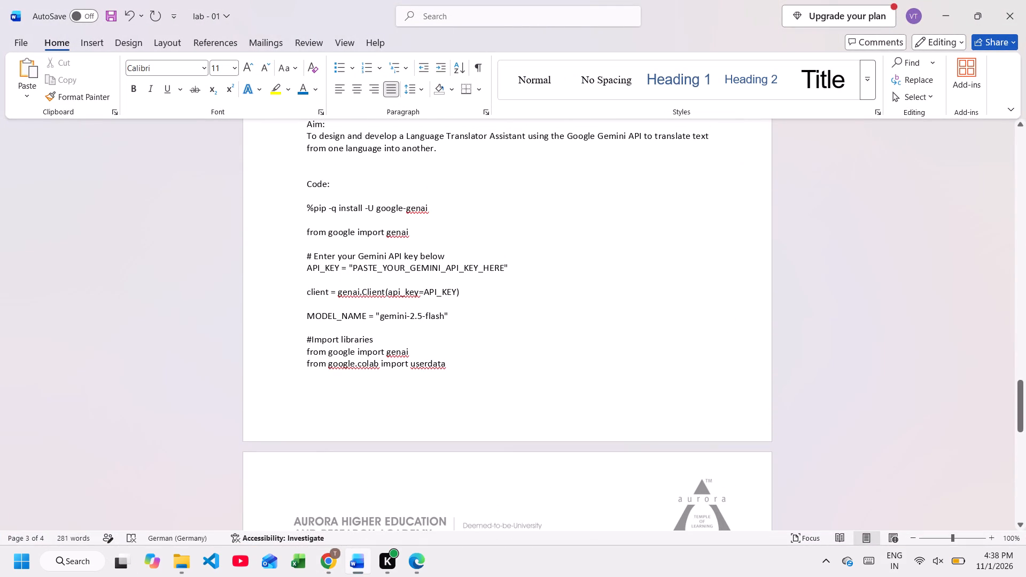
left_click_drag(454, 326, 314, 231)
key("BackSpace")
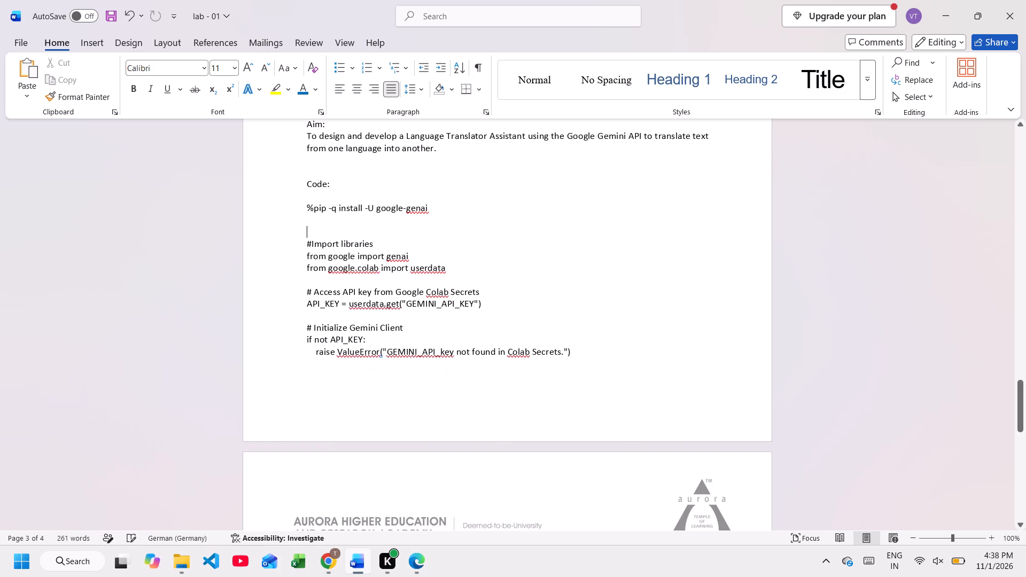
Copy the full Experiment 1 translator cell code from the Colab notebook and paste it between the MODEL_NAME line and Output in the Word report.
scroll(323, 231, "down", 1)
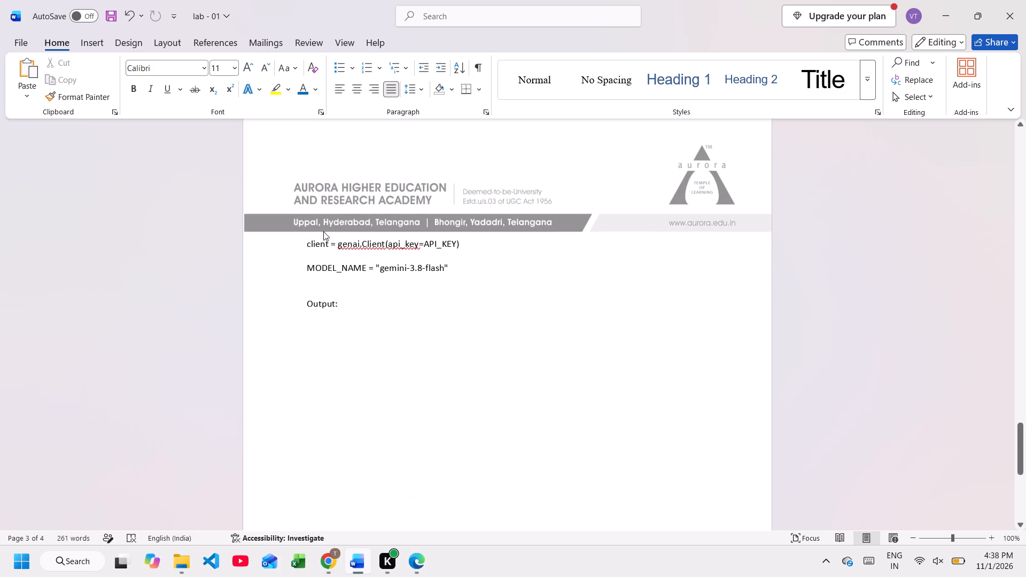
left_click(324, 289)
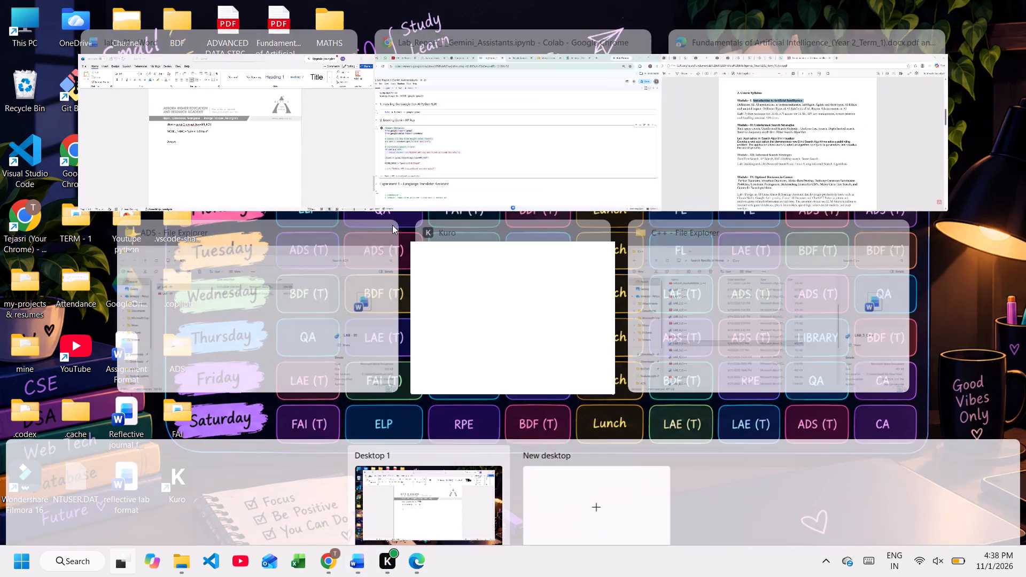
left_click(515, 119)
scroll(333, 260, "down", 3)
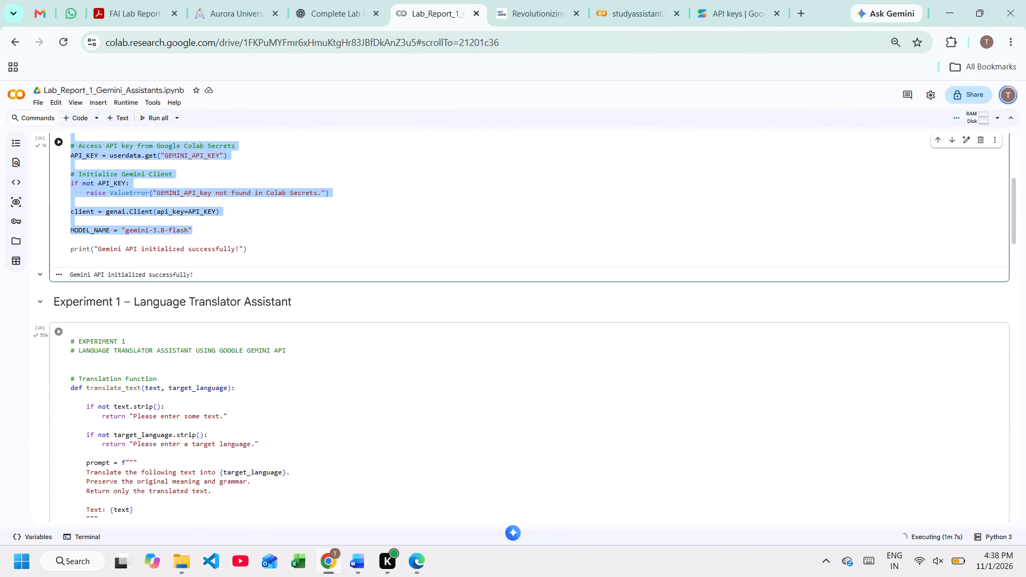
left_click(223, 375)
key("ctrl+a")
key("ctrl+c")
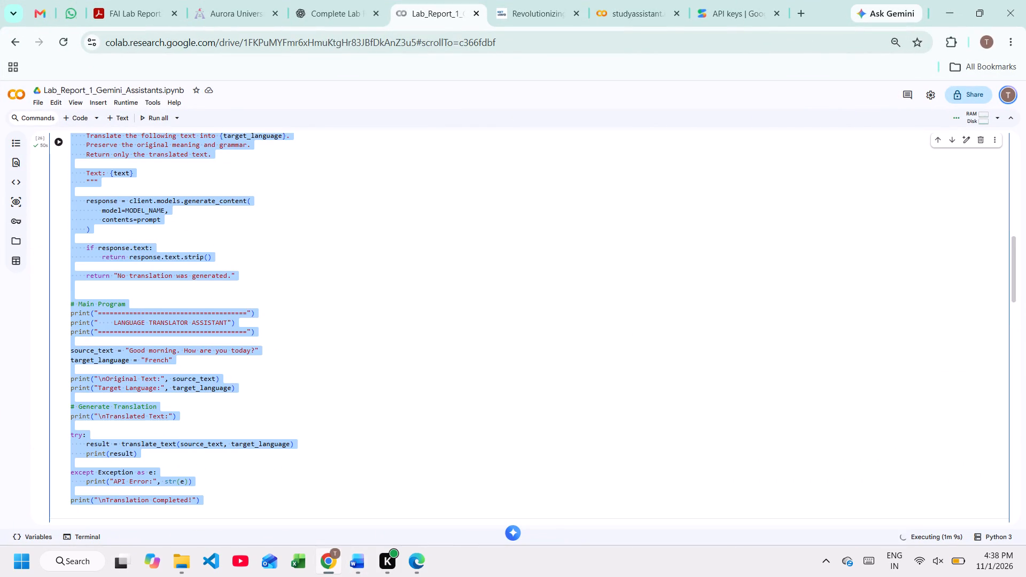
left_click(460, 195)
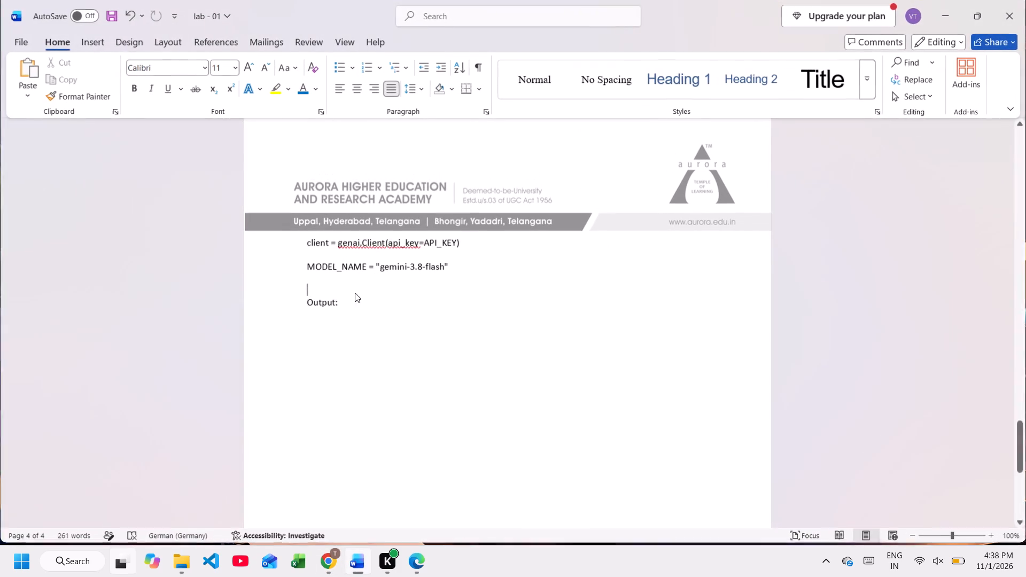
key("ctrl+v")
key("Return")
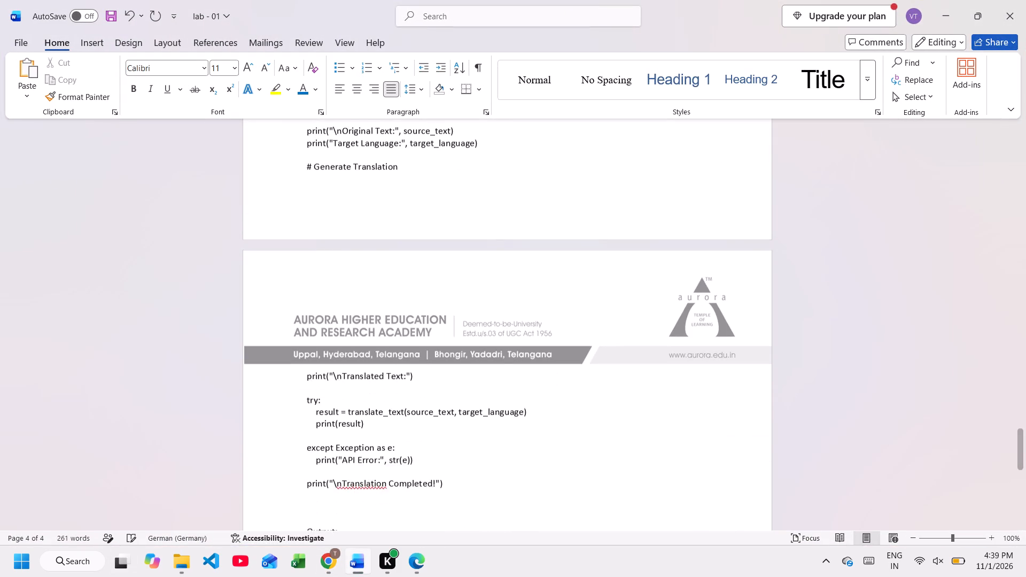
key("Return")
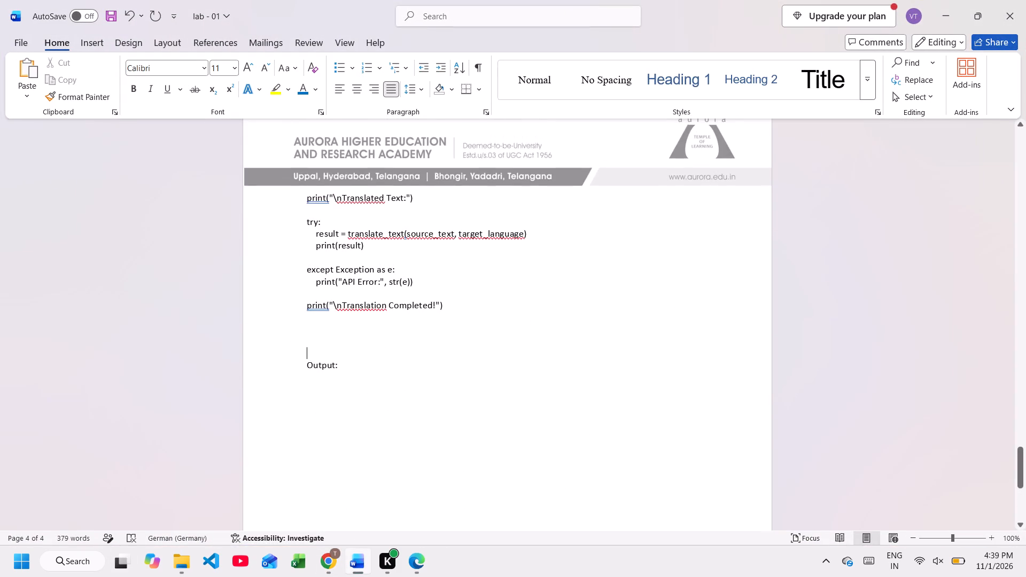
Add a "Code:" heading below the Experiment 2 aim paragraph, followed by blank lines.
scroll(324, 305, "down", 1)
scroll(415, 327, "down", 1)
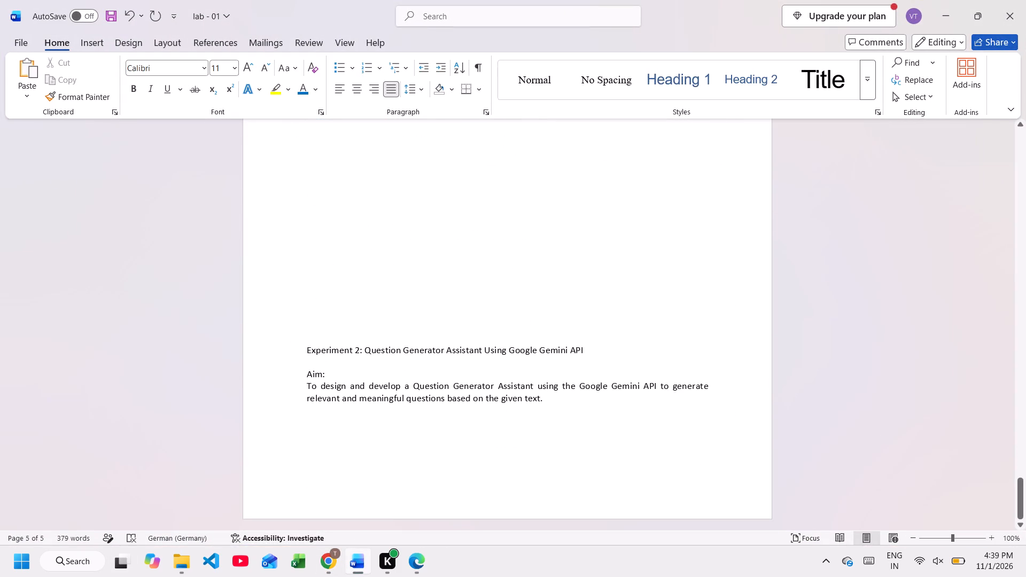
left_click(339, 418)
key("Return")
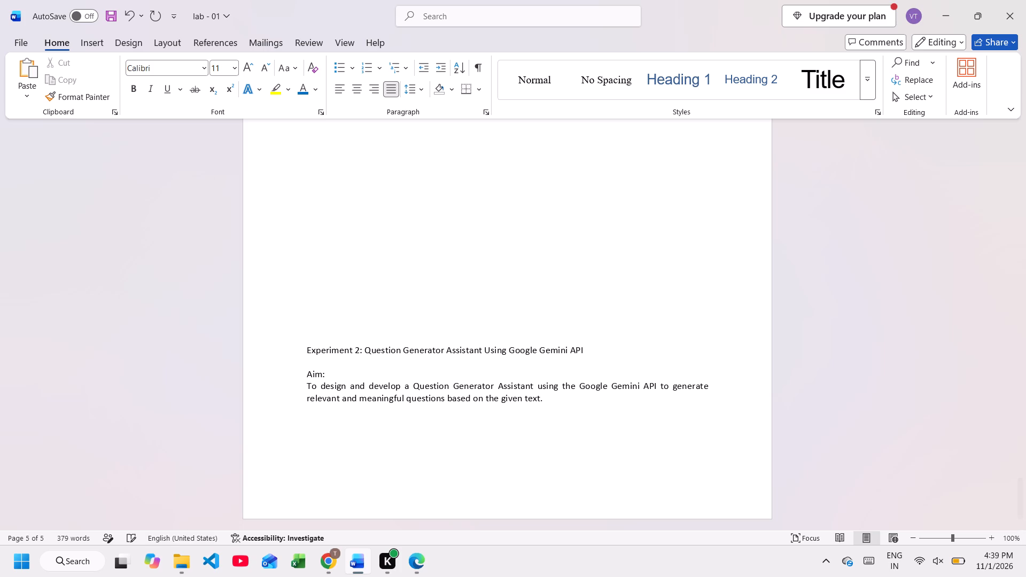
type("Code:")
key("Return")
key("Return")
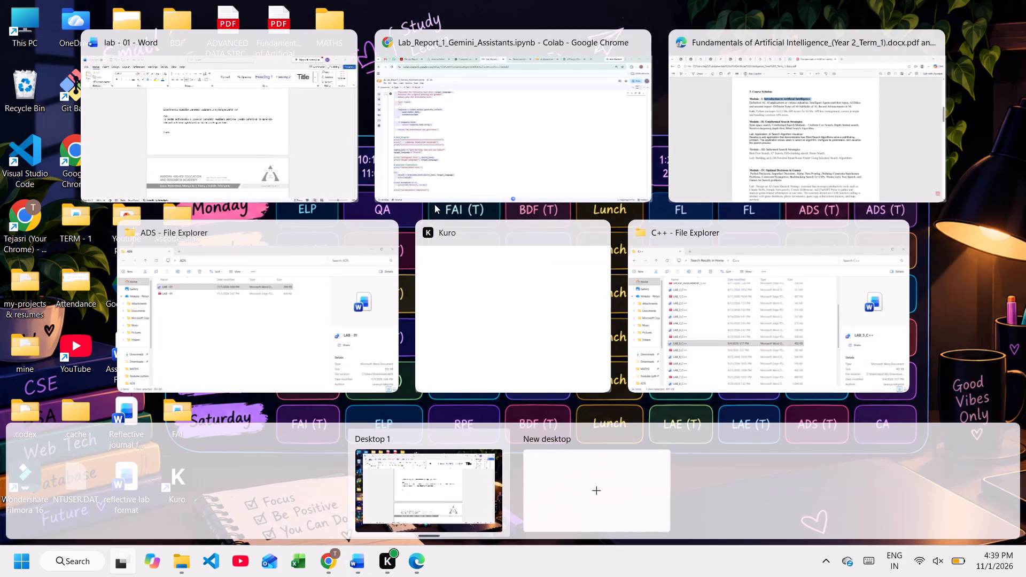
Copy Experiment 1's setup code, from the pip install line through the MODEL_NAME line, and paste it under Experiment 2's "Code:" heading.
left_click(425, 191)
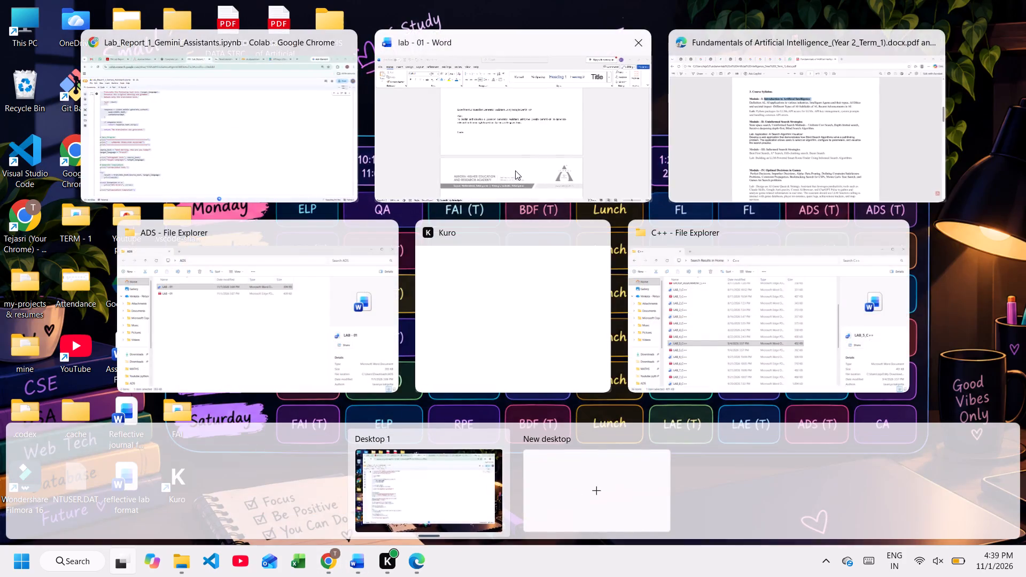
left_click(515, 170)
scroll(338, 297, "up", 2)
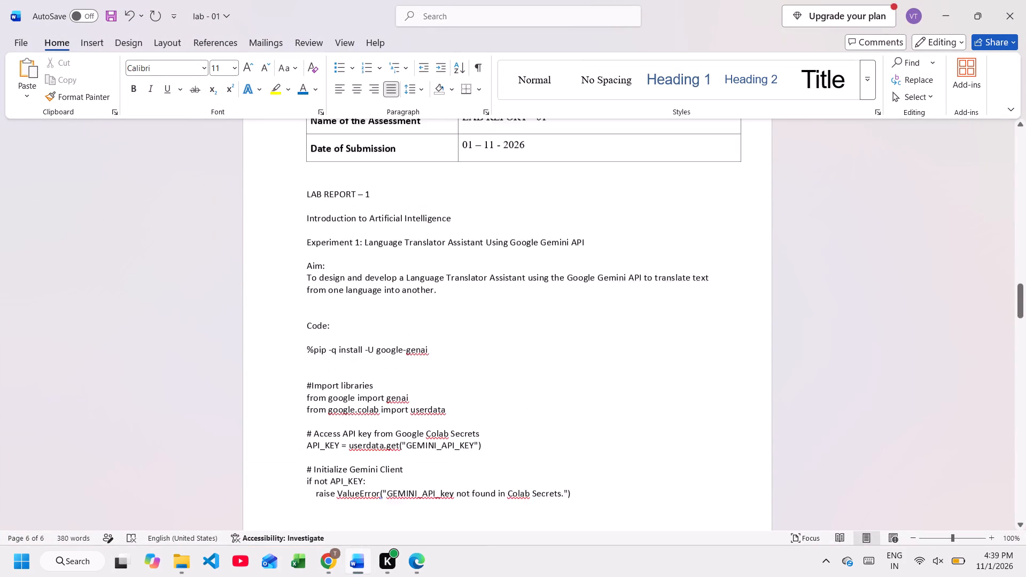
scroll(338, 297, "up", 1)
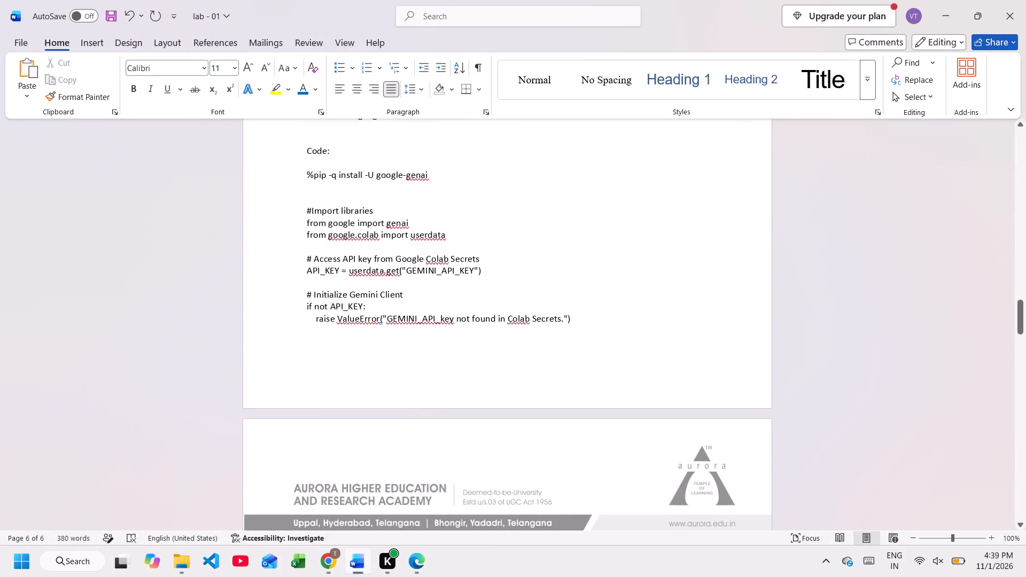
scroll(401, 283, "down", 2)
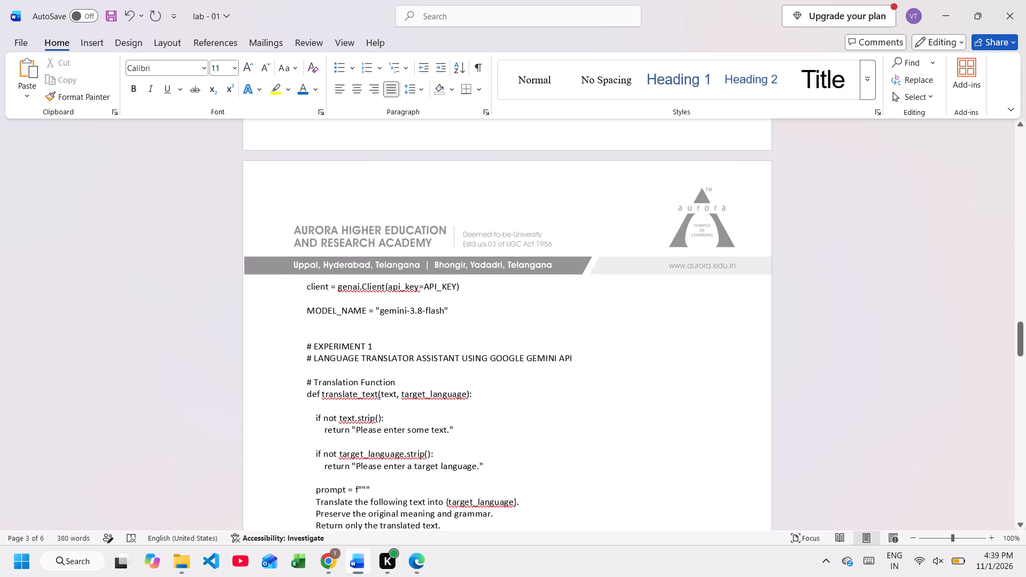
left_click_drag(467, 311, 329, 112)
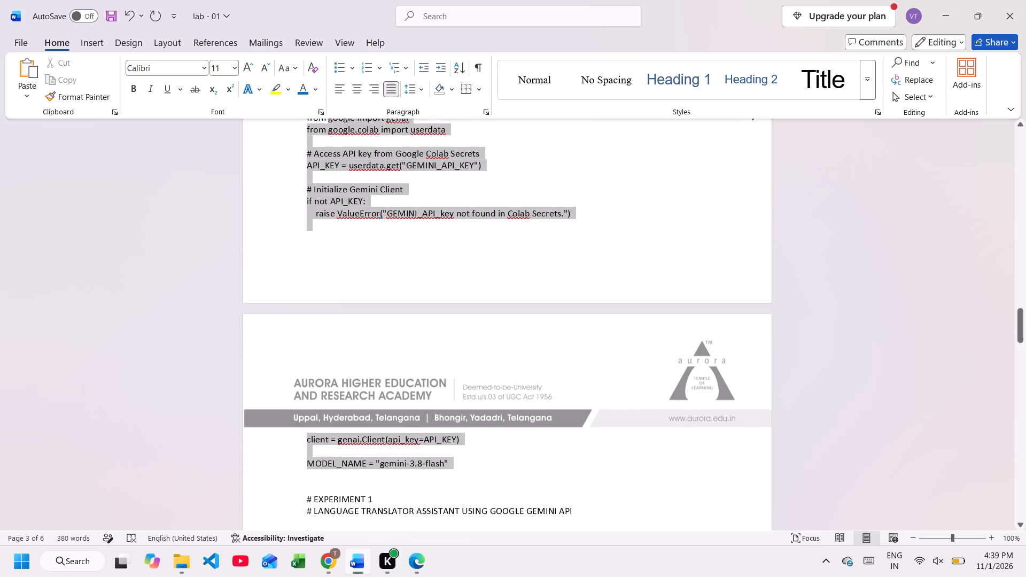
left_click_drag(329, 112, 303, 197)
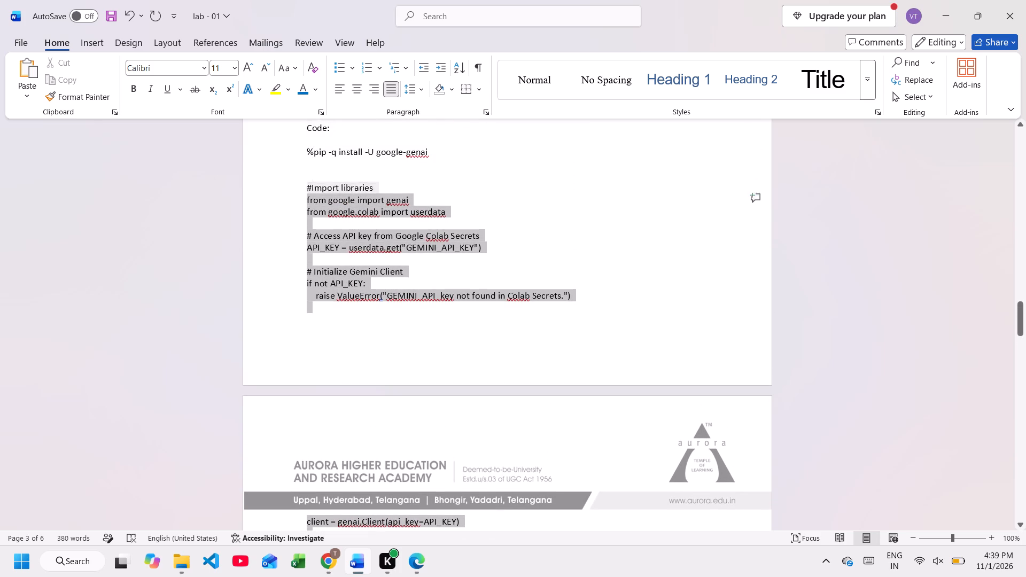
left_click_drag(303, 197, 305, 156)
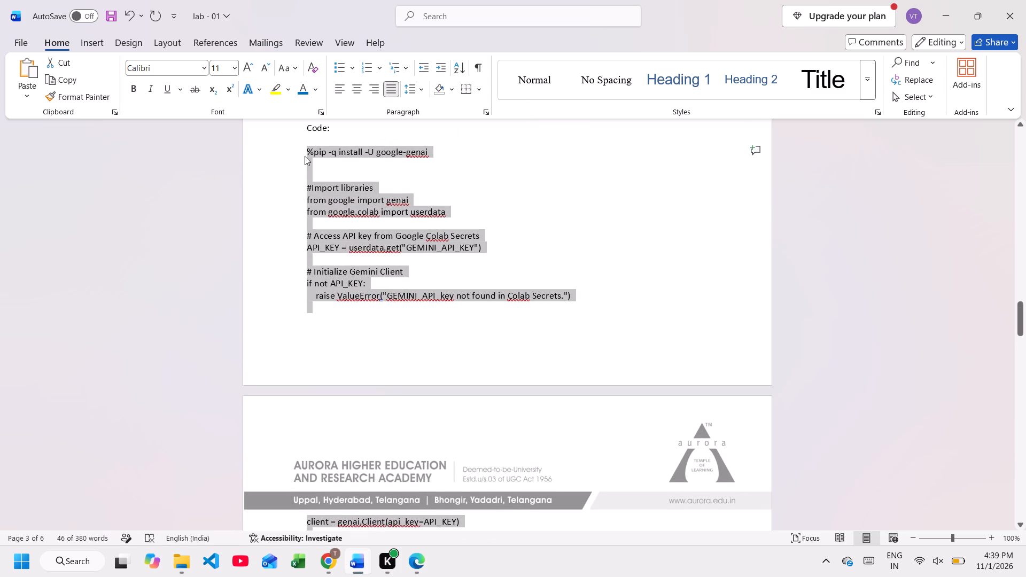
key("ctrl+c")
left_click(424, 162)
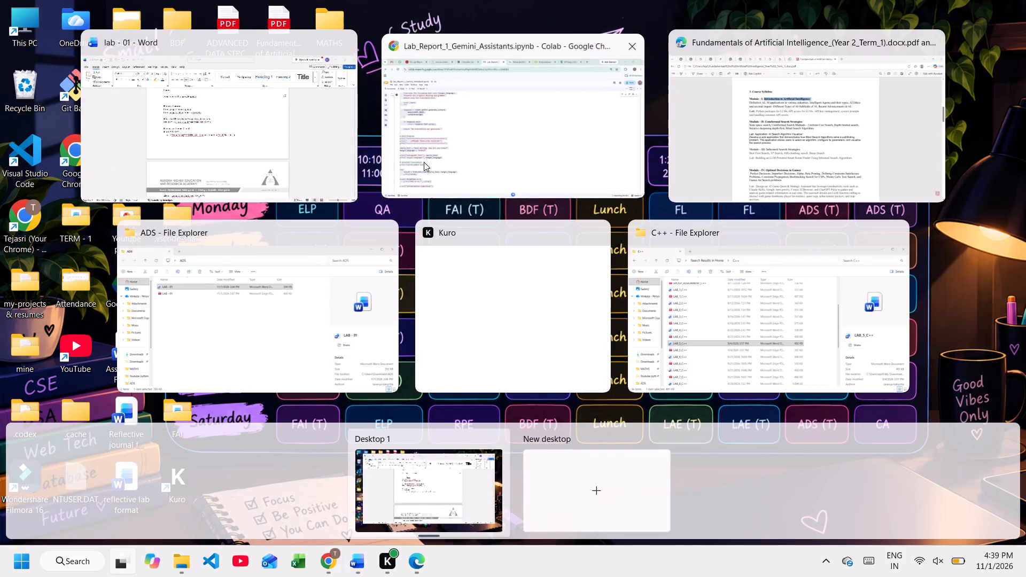
left_click(440, 213)
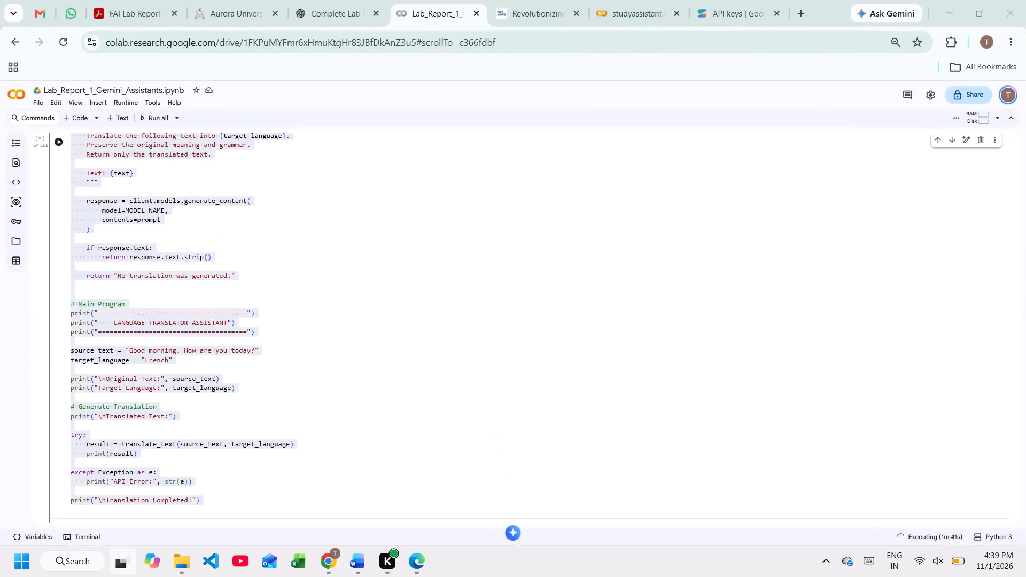
left_click(503, 161)
scroll(383, 339, "down", 4)
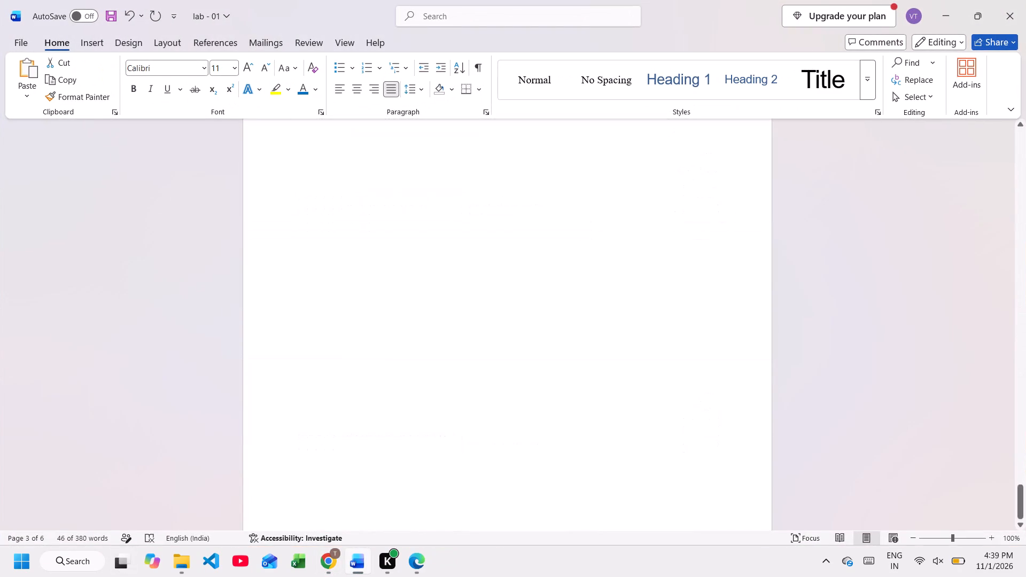
scroll(383, 339, "up", 1)
scroll(383, 339, "down", 1)
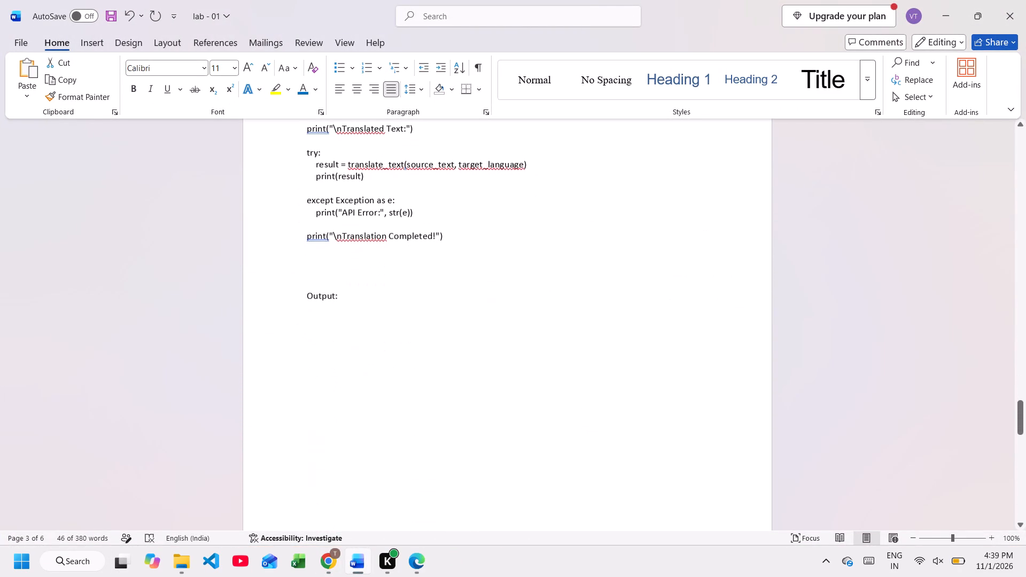
scroll(329, 305, "right", 1)
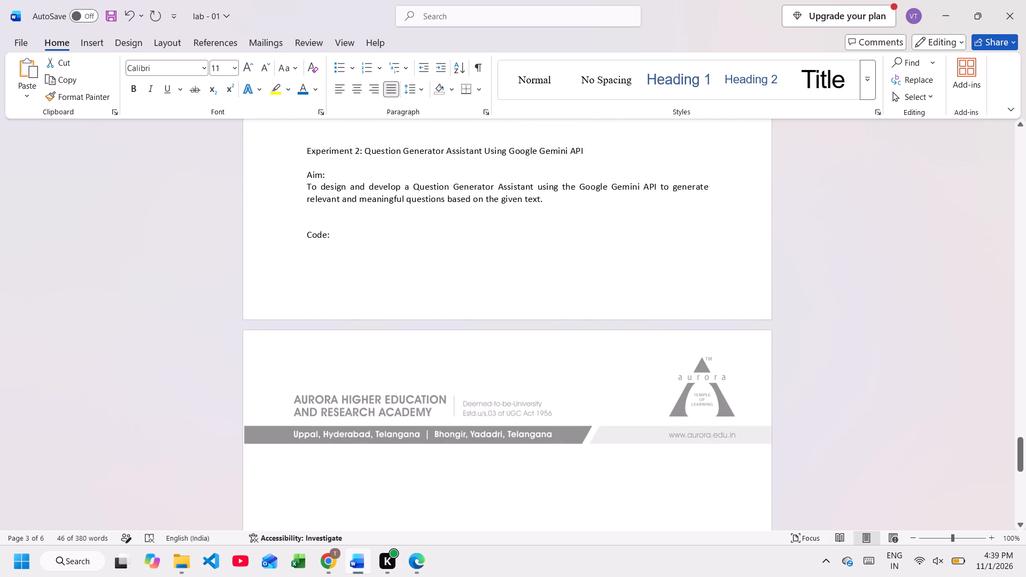
left_click(322, 253)
key("Return")
key("ctrl+v")
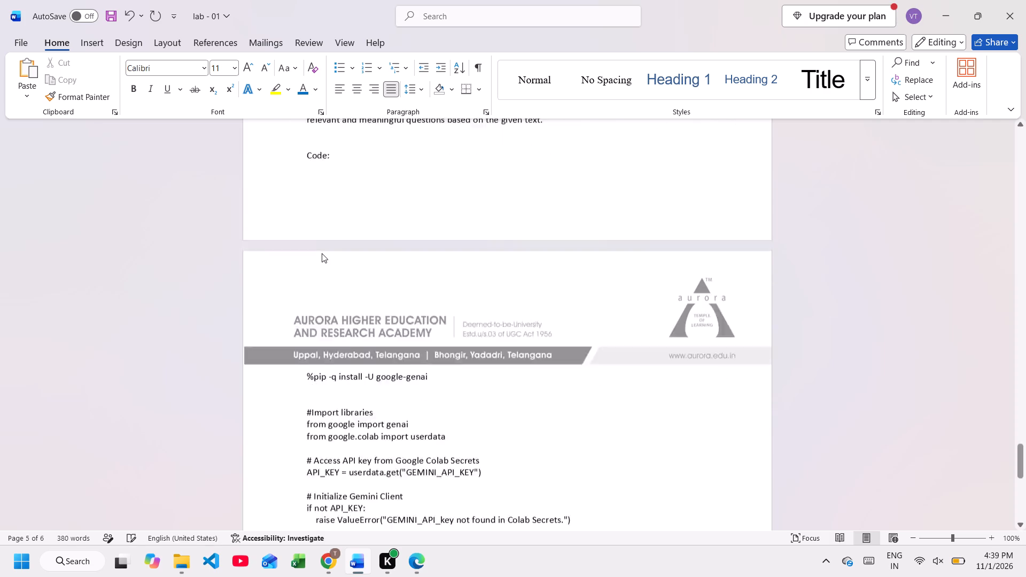
key("Return")
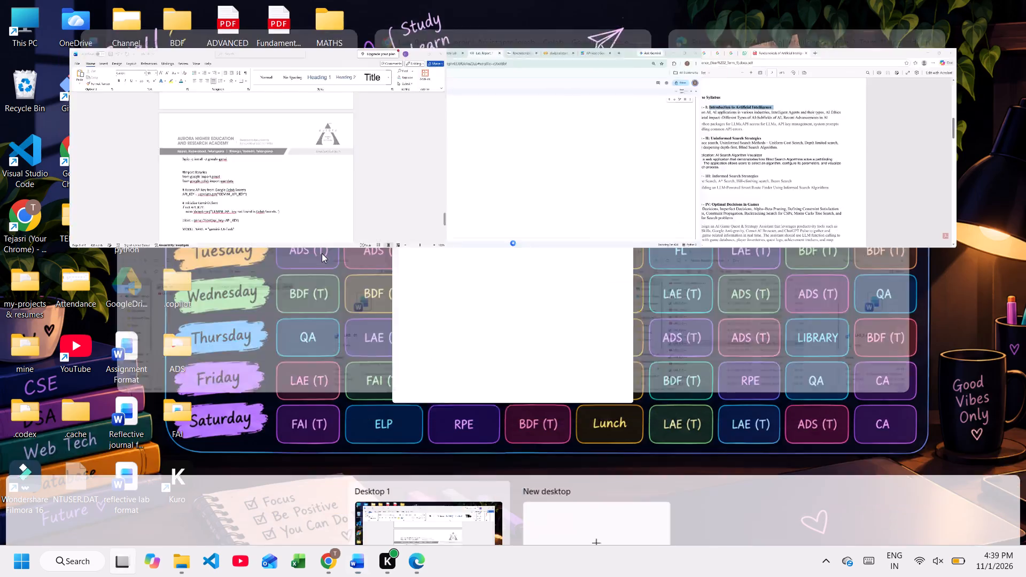
Switch to the Colab notebook and place the cursor in the Experiment 2 question generator cell's code.
left_click(487, 130)
scroll(324, 310, "up", 5)
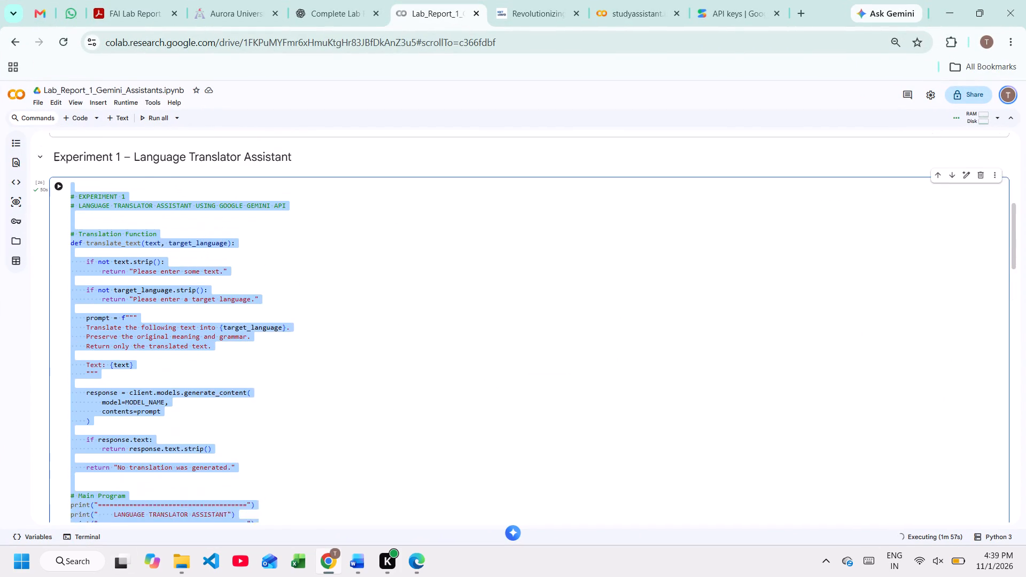
scroll(324, 310, "down", 6)
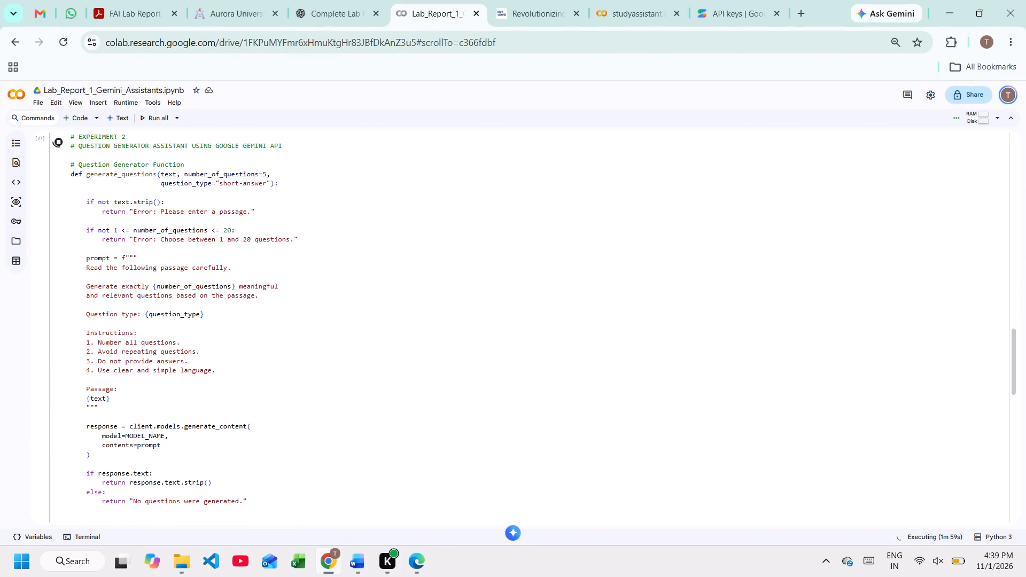
left_click(214, 319)
scroll(214, 319, "up", 3)
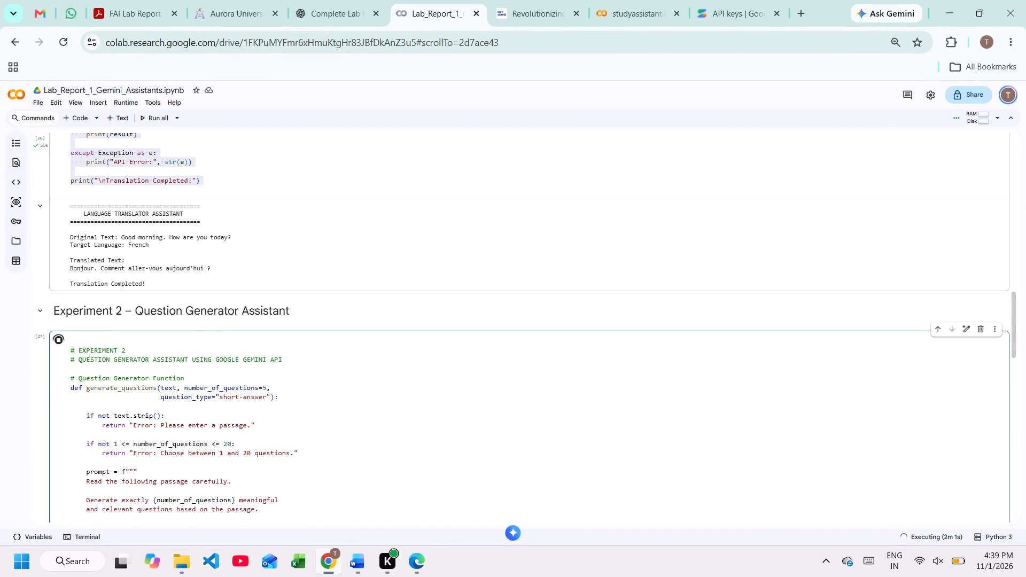
left_click(153, 166)
left_click(153, 166)
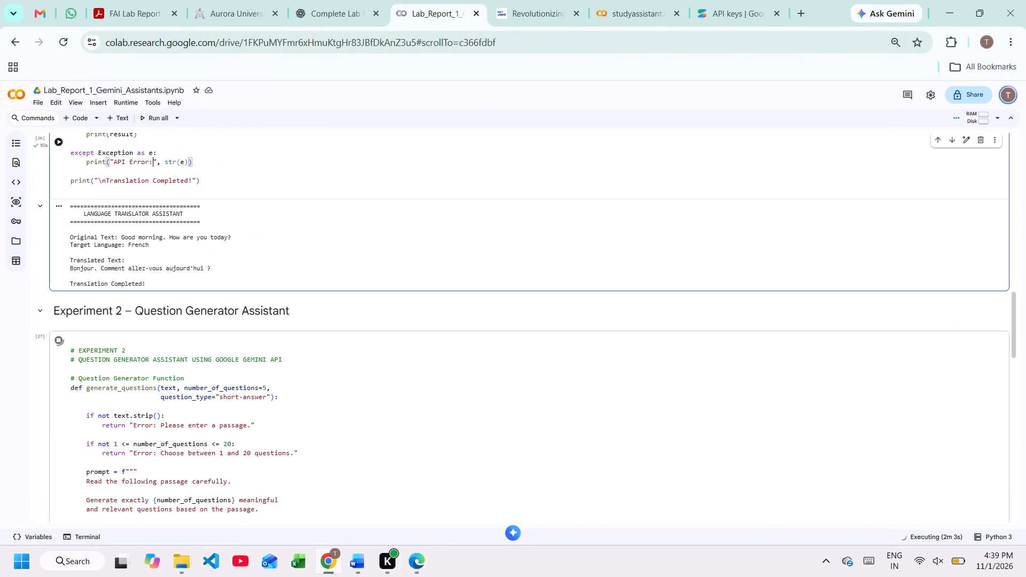
left_click(167, 384)
scroll(167, 384, "down", 1)
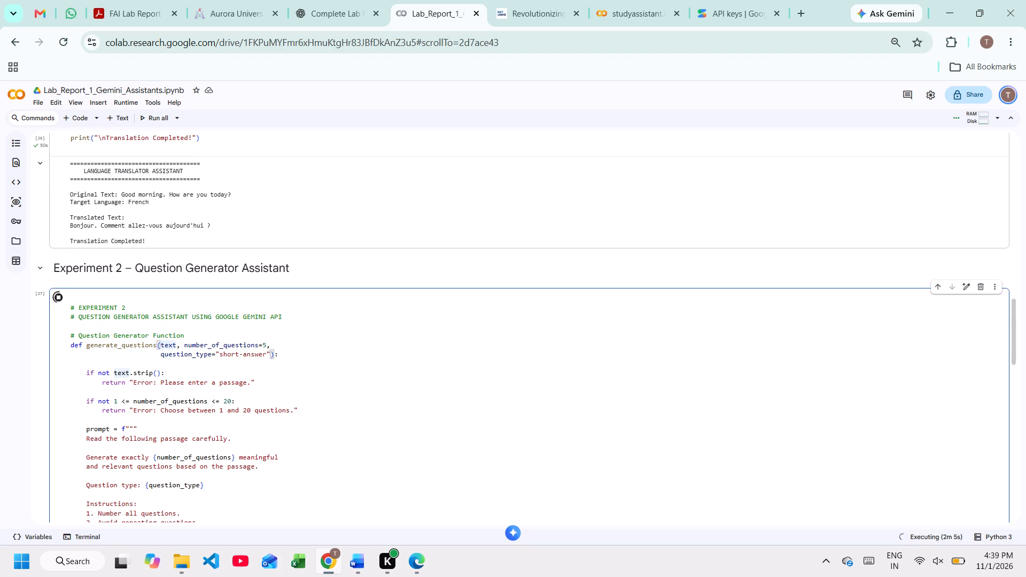
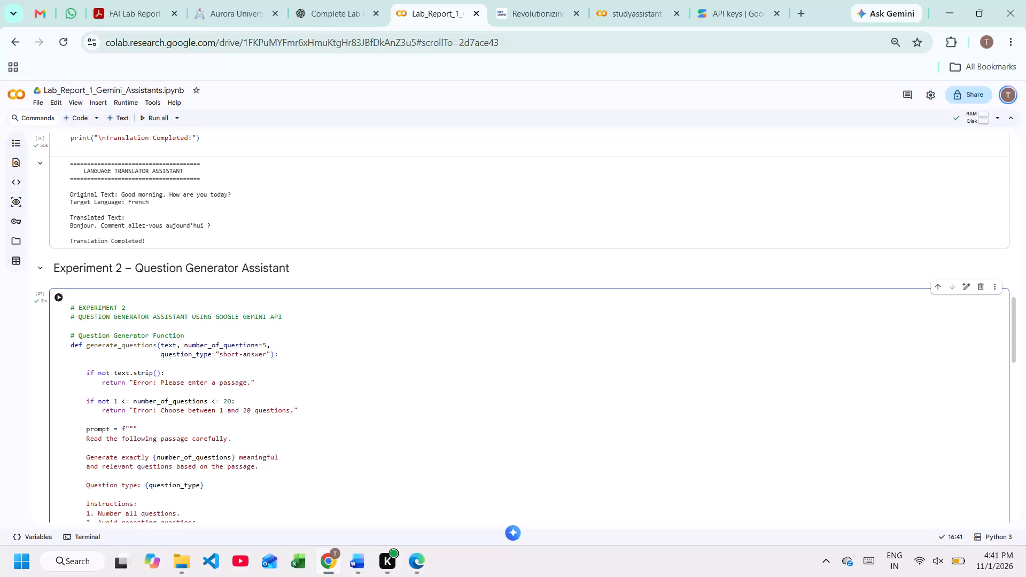
Copy the full Experiment 2 question generator cell code from the Colab notebook and paste it below Experiment 2's MODEL_NAME line in the Word report.
key("ctrl+a")
key("ctrl+c")
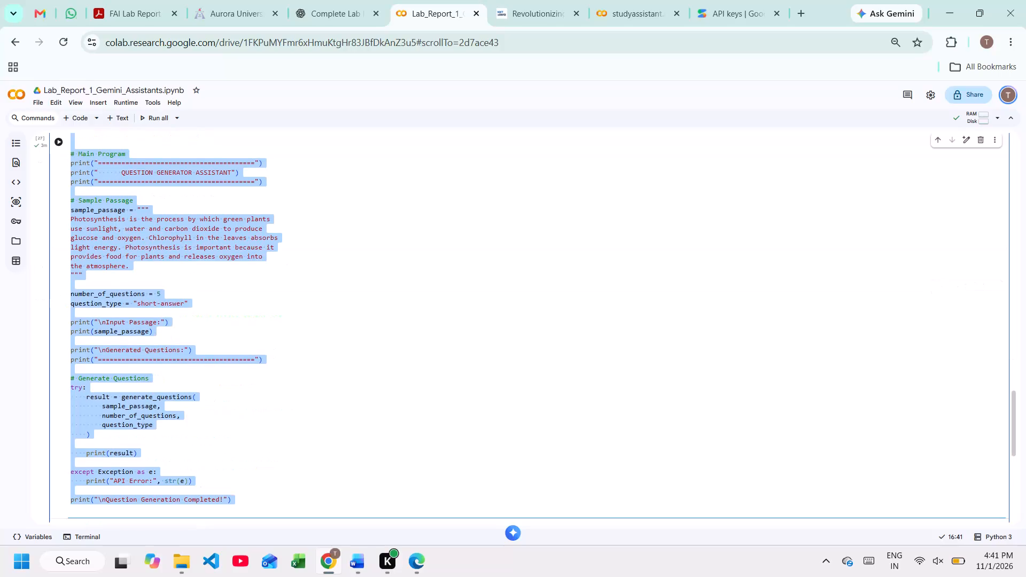
scroll(117, 325, "down", 5)
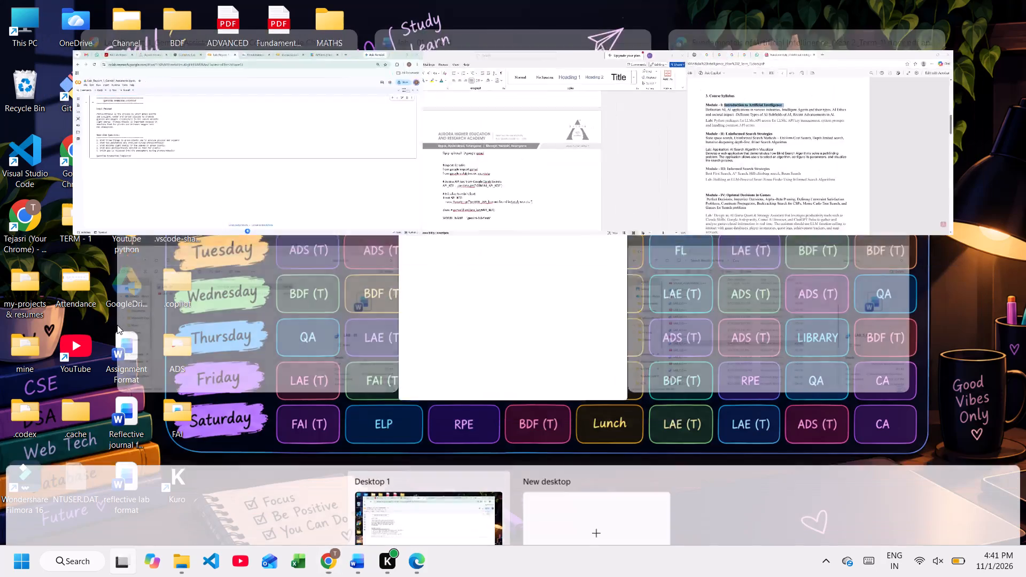
left_click(456, 134)
scroll(254, 465, "down", 1)
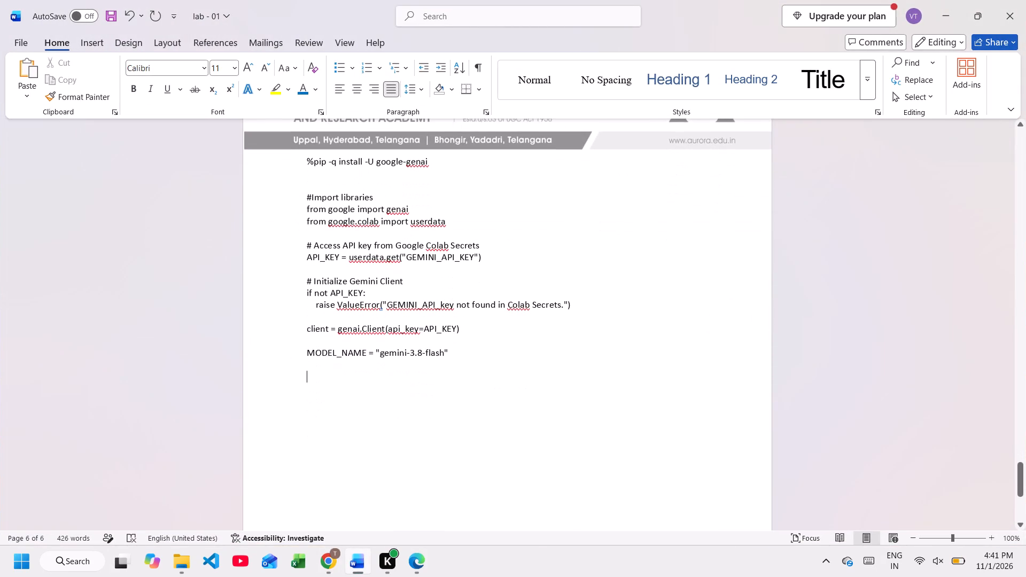
key("ctrl+v")
scroll(324, 403, "down", 1)
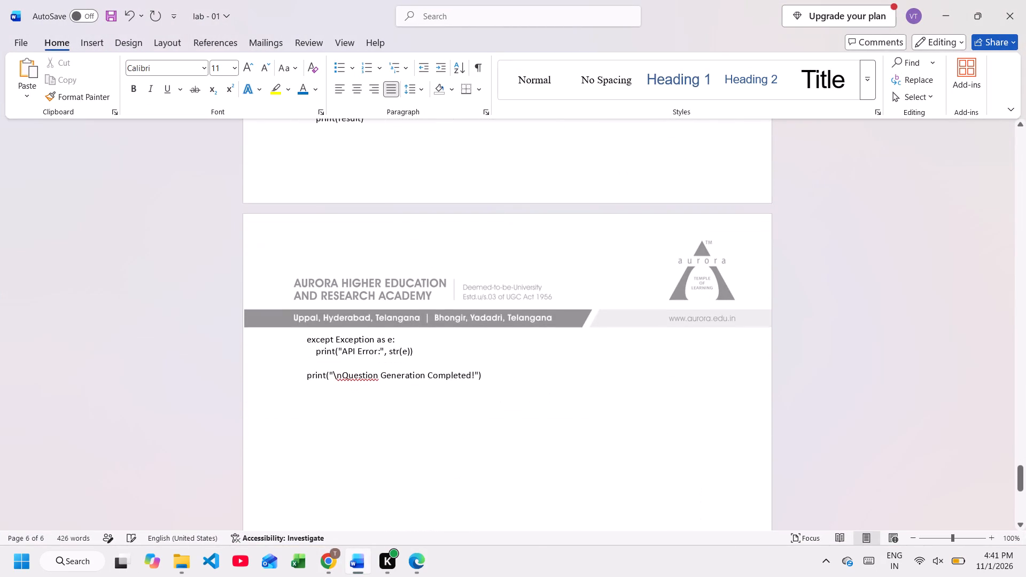
Add an "Output:" heading below the Experiment 2 code, followed by blank lines.
scroll(324, 403, "down", 1)
key("Return")
type("Output:")
key("Return")
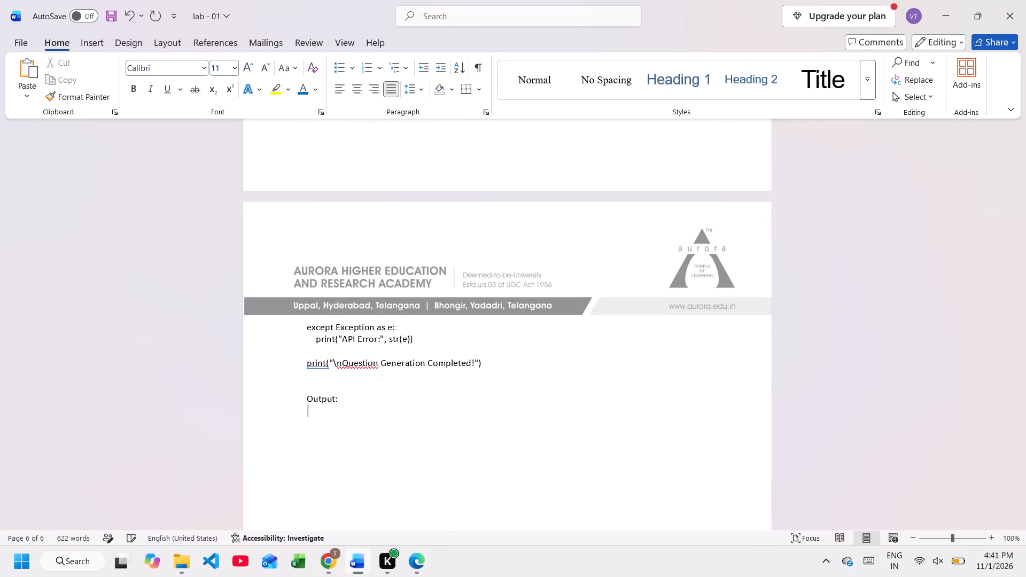
key("Return")
Capture the notebook's Experiment 1 main program code together with its translation output and paste the image under Experiment 1's "Output:" heading in Word.
scroll(367, 291, "up", 3)
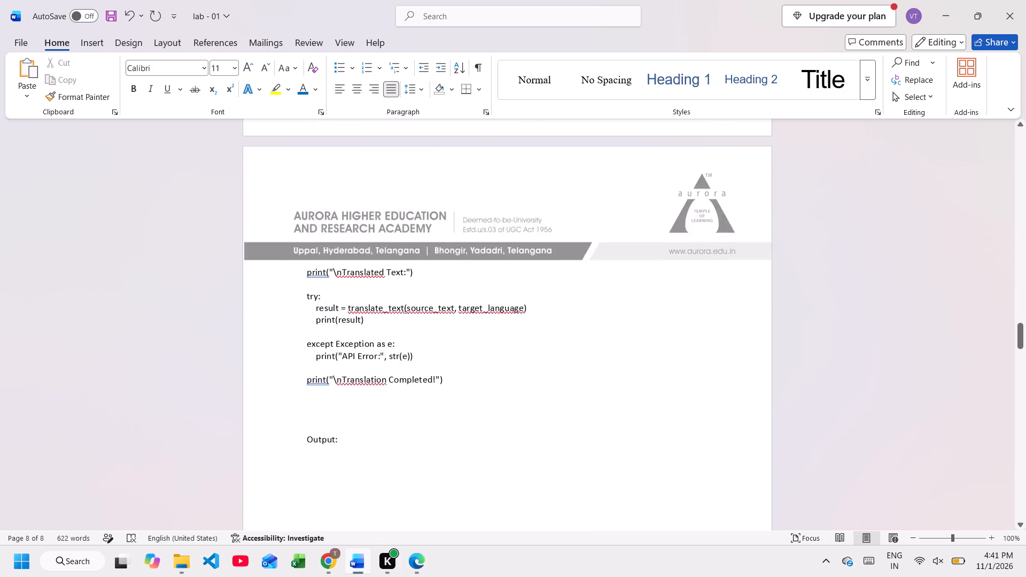
left_click(315, 213)
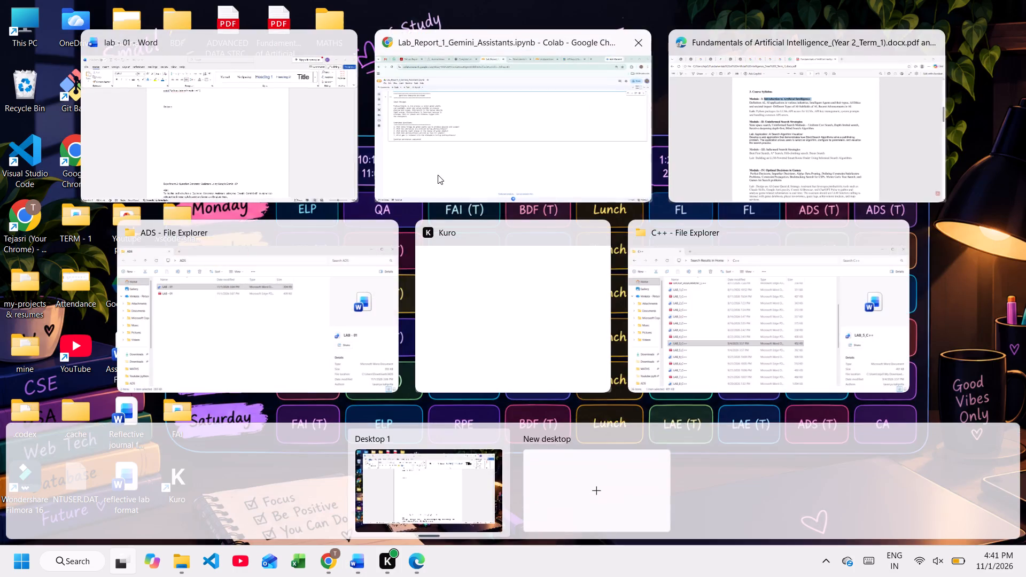
left_click(438, 175)
scroll(283, 288, "up", 10)
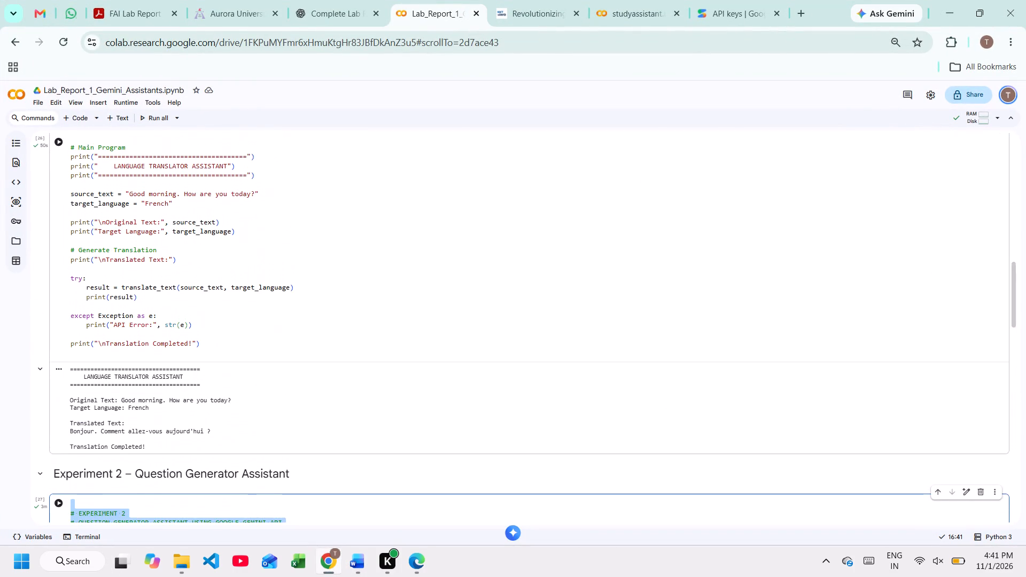
left_click(236, 305)
scroll(236, 305, "up", 2)
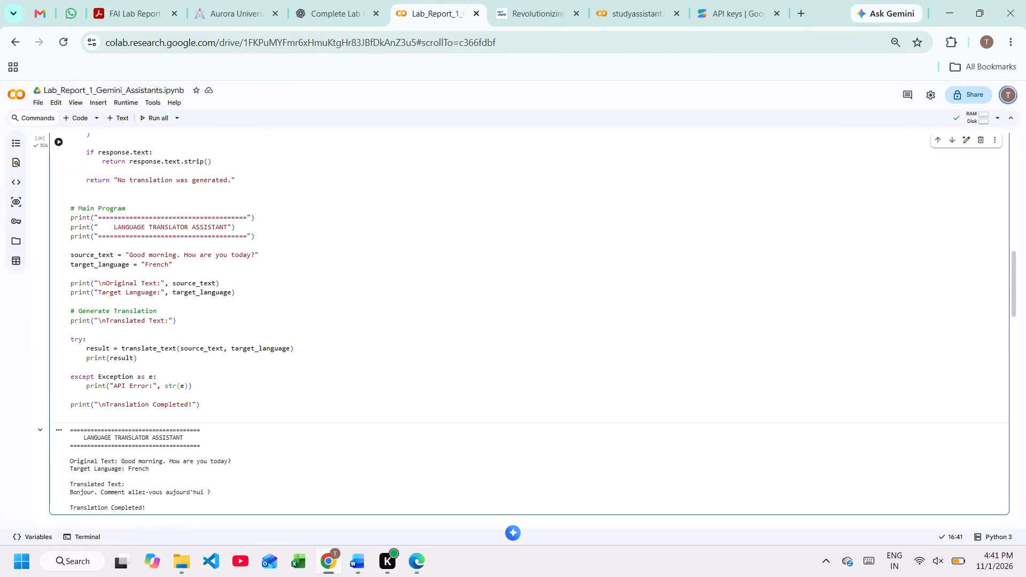
key("Print")
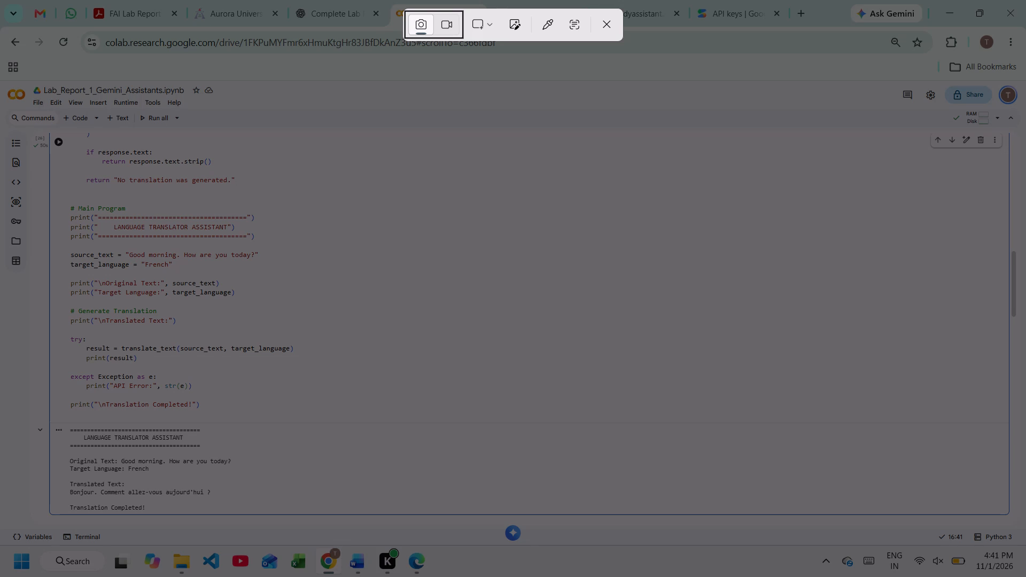
left_click_drag(28, 130, 1025, 496)
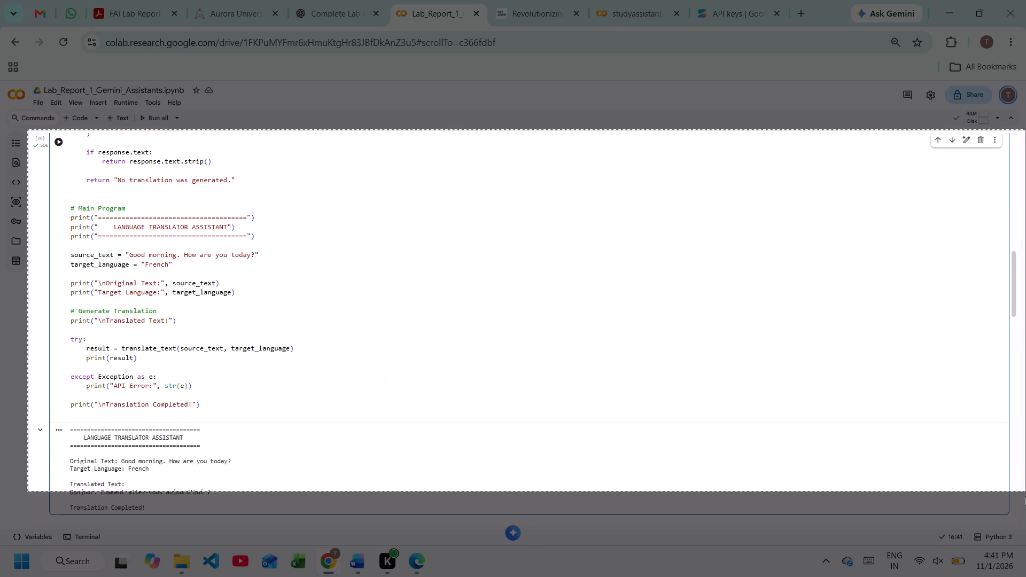
left_click_drag(1025, 496, 1019, 521)
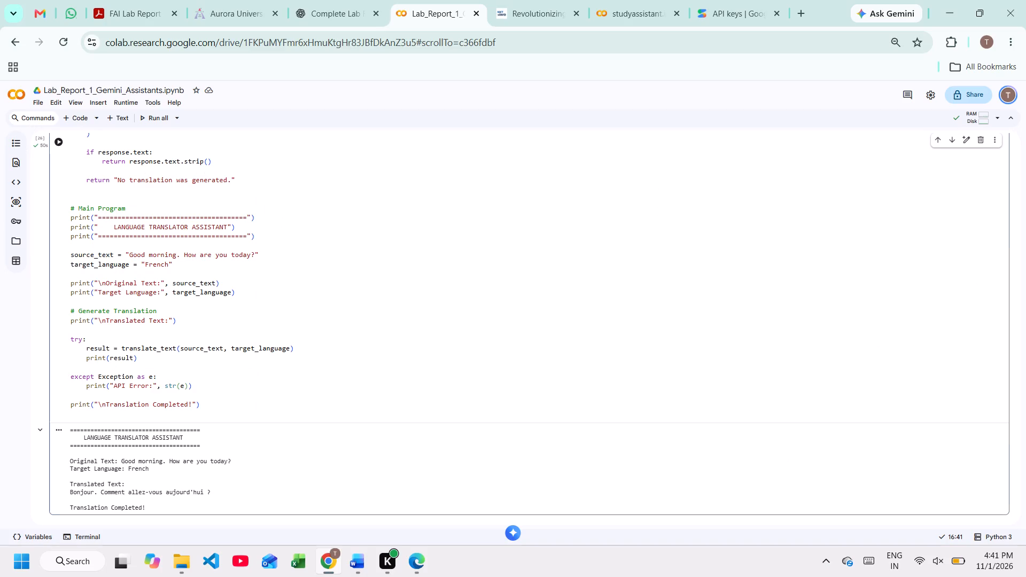
left_click(627, 85)
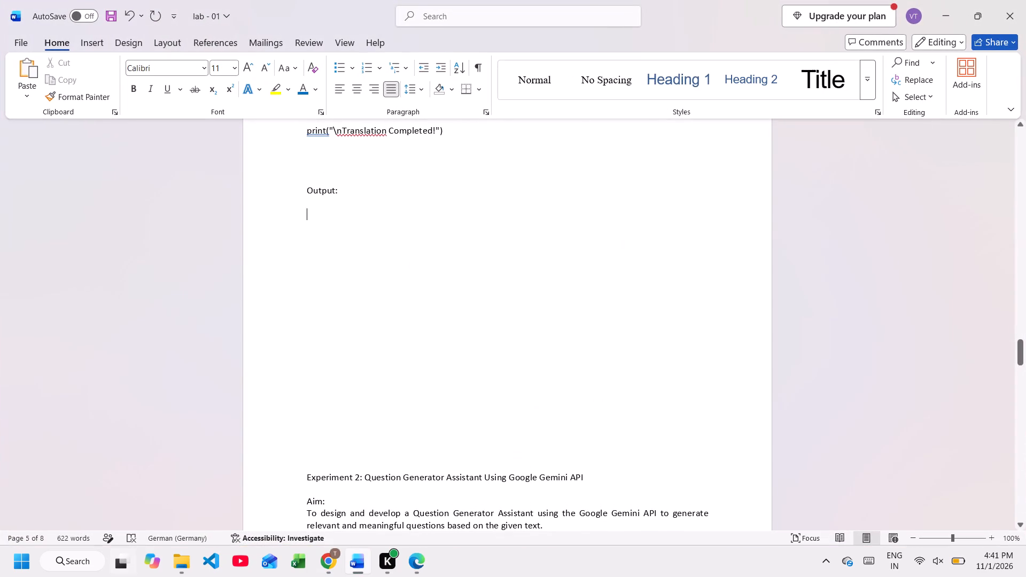
key("ctrl+v")
Capture only the Language Translator Assistant output block in the notebook and paste the image below the first screenshot in Word.
scroll(377, 257, "down", 1)
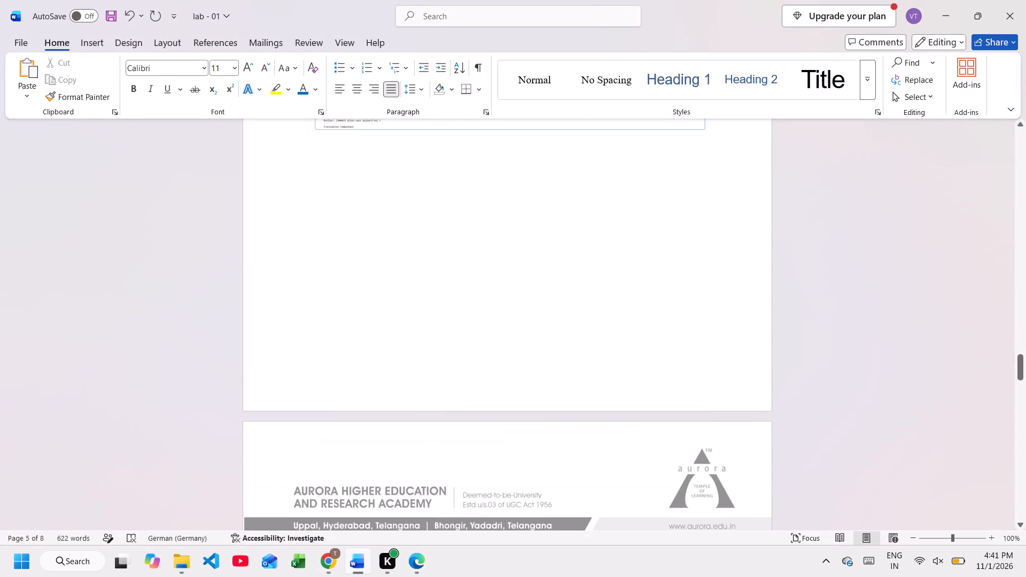
left_click(513, 153)
scroll(319, 312, "down", 1)
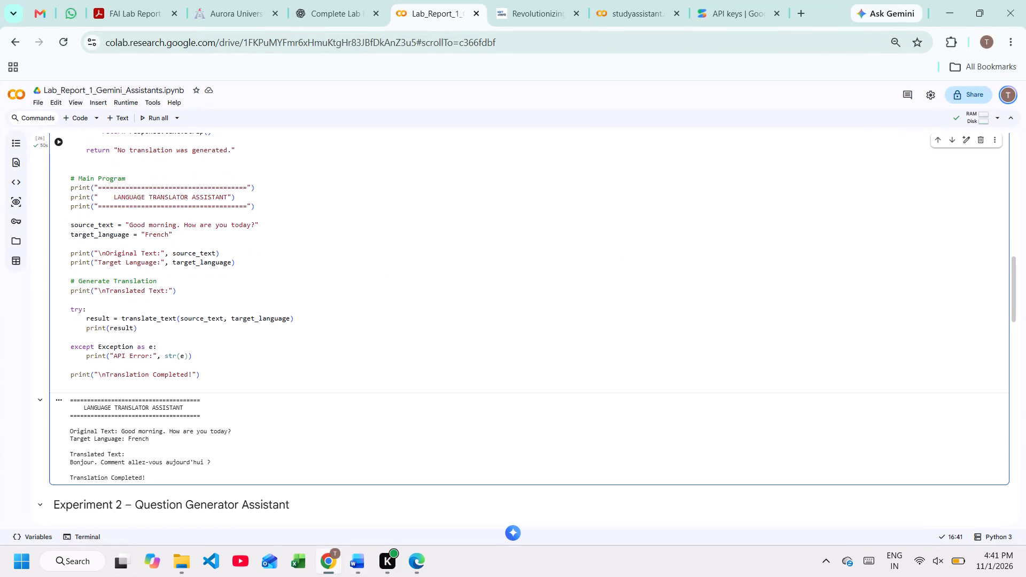
key("Print")
left_click_drag(42, 388, 112, 384)
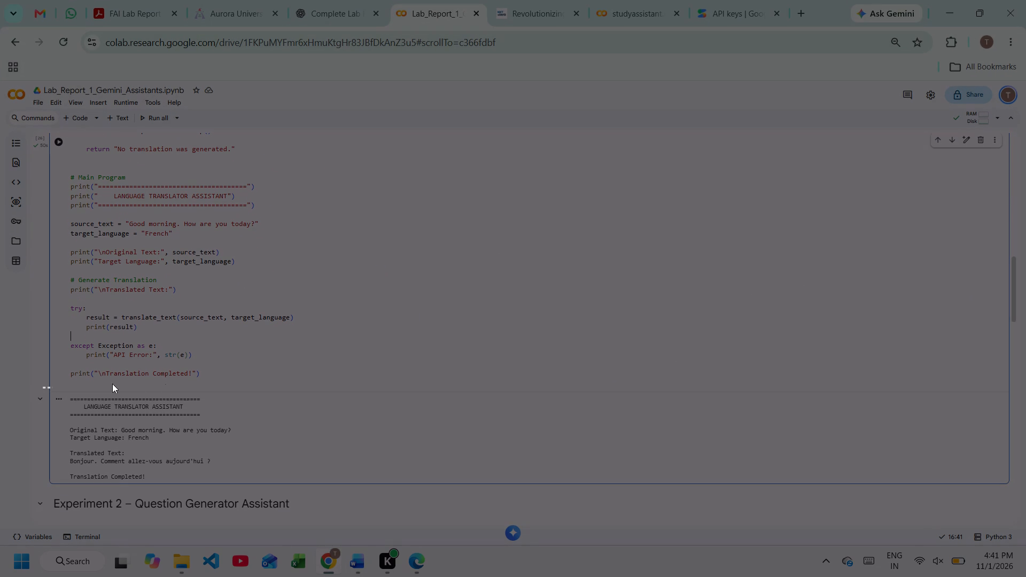
left_click_drag(112, 384, 1014, 494)
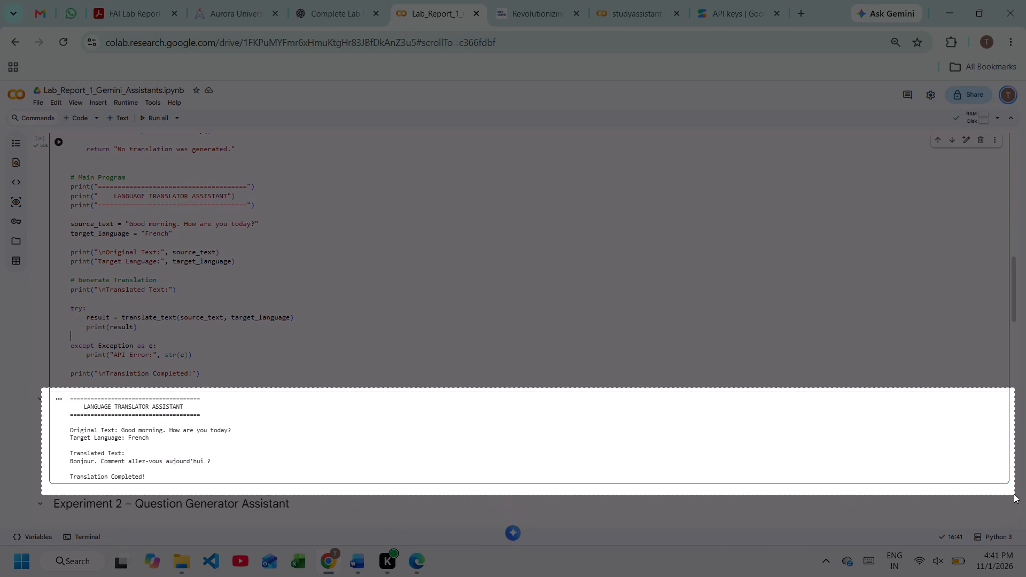
left_click_drag(1014, 494, 1013, 493)
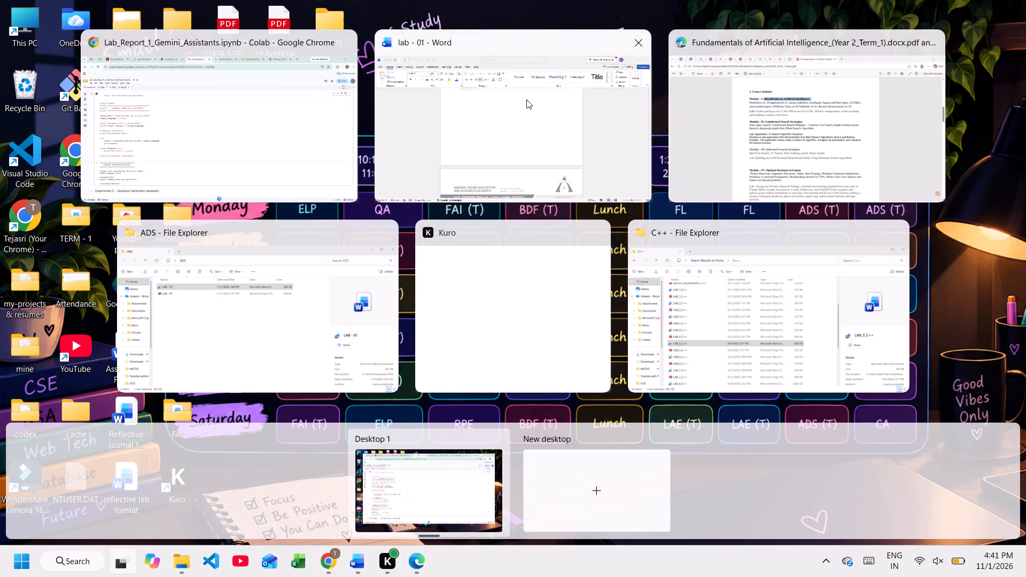
left_click(526, 99)
left_click(336, 181)
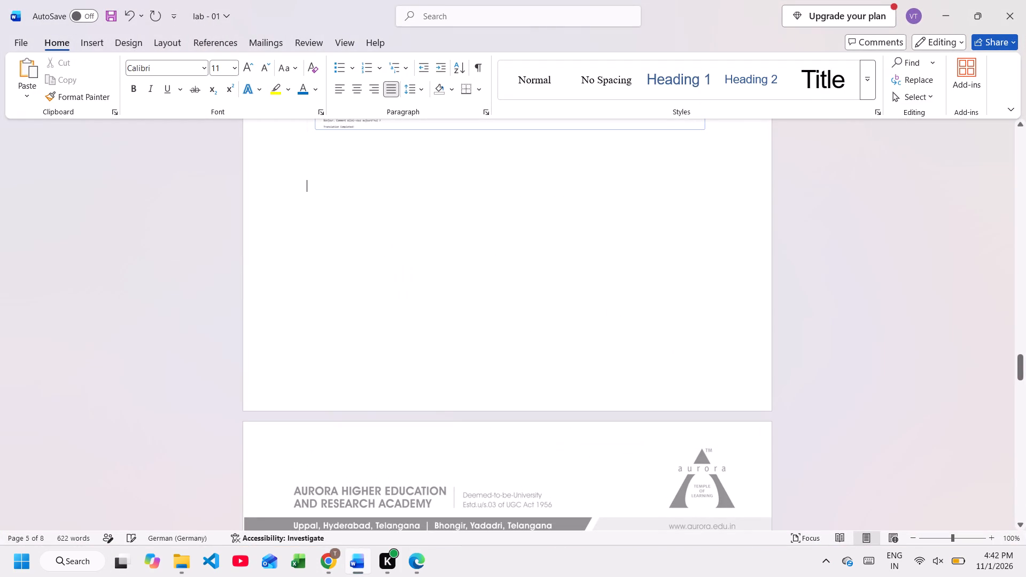
key("ctrl+v")
Capture the full Question Generator Assistant output in the notebook and paste the image under Experiment 2's "Output:" heading in Word.
scroll(336, 181, "down", 1)
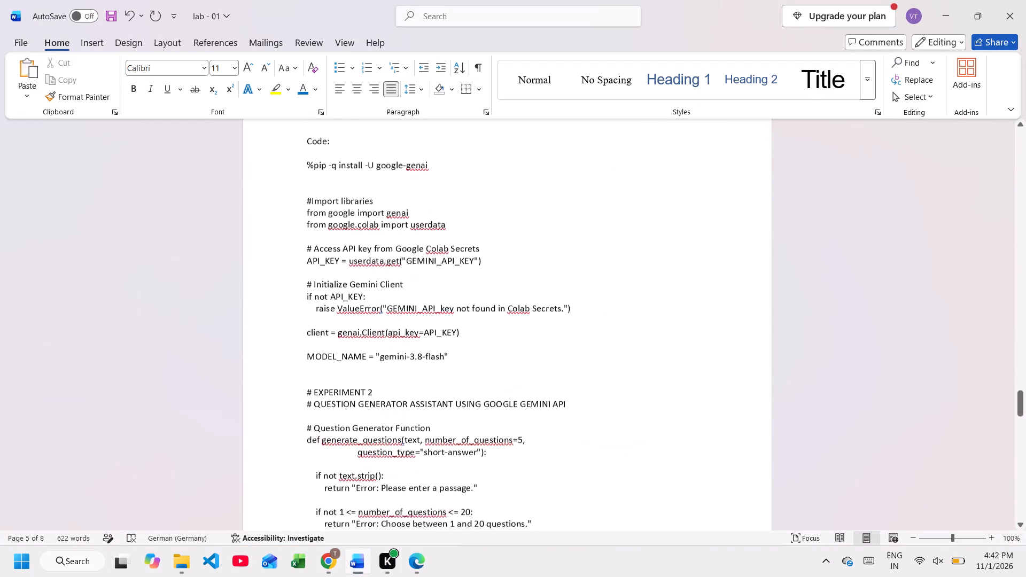
scroll(336, 181, "down", 3)
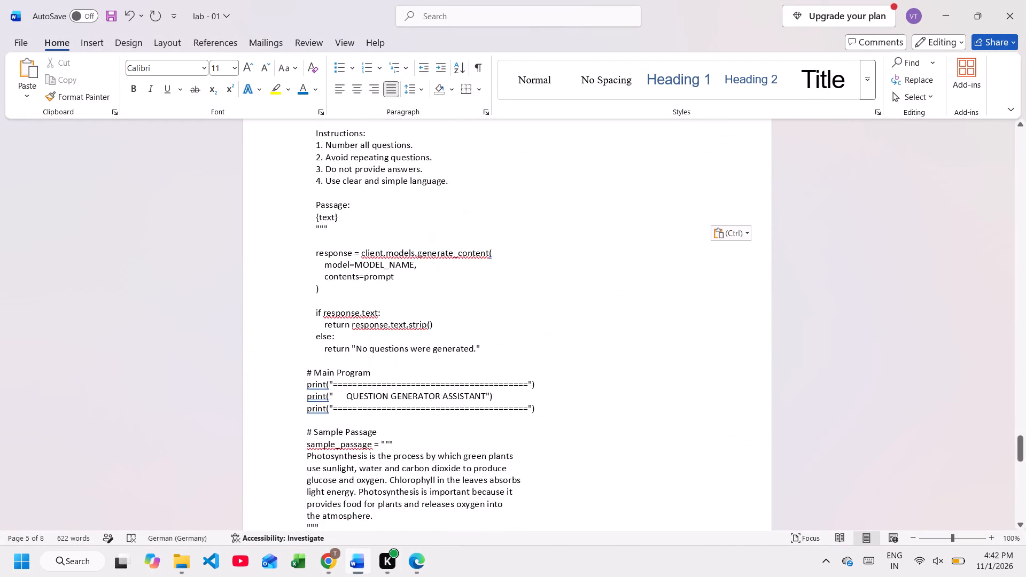
scroll(391, 419, "down", 1)
left_click(333, 353)
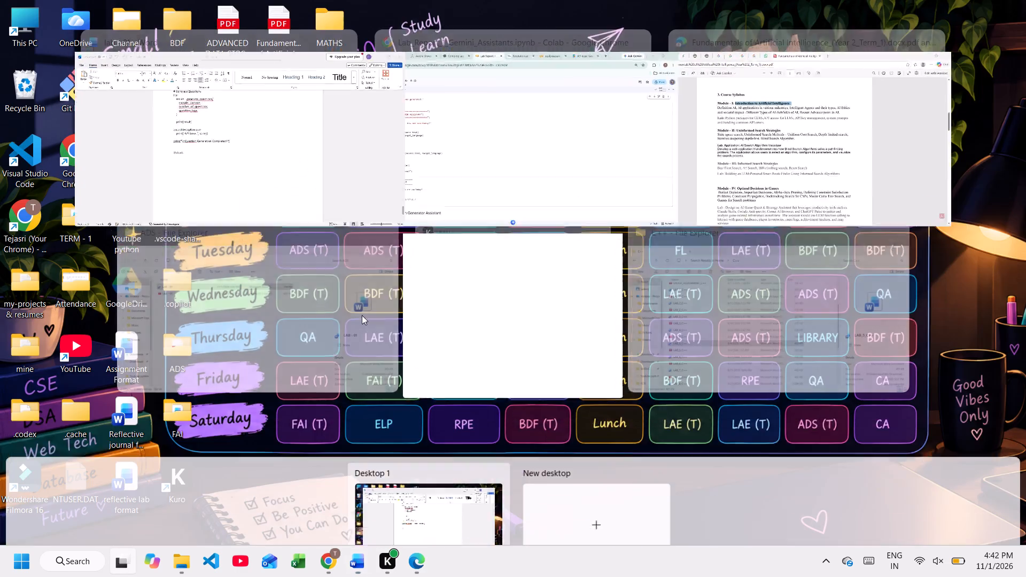
left_click(532, 165)
scroll(331, 321, "down", 9)
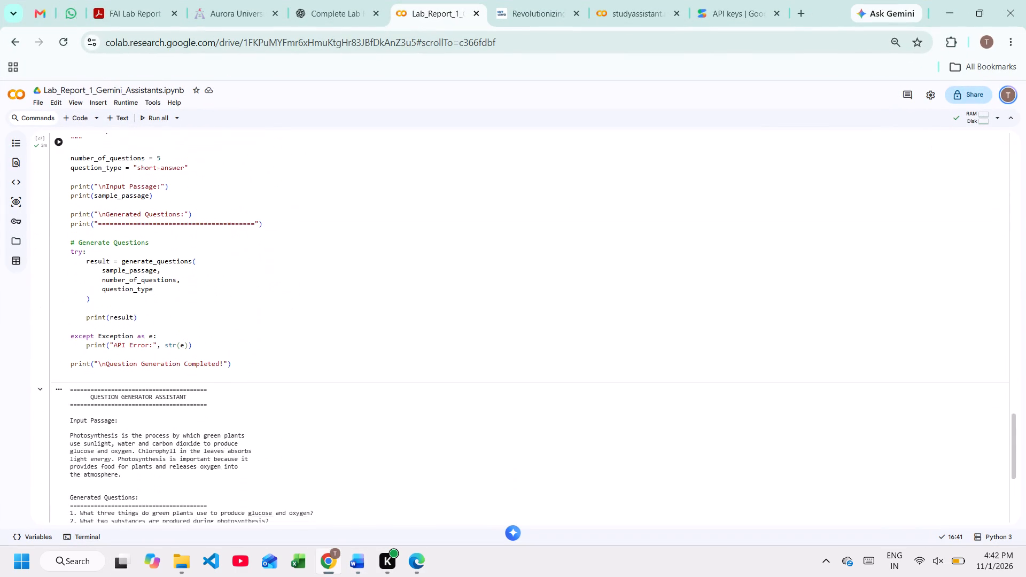
key("Print")
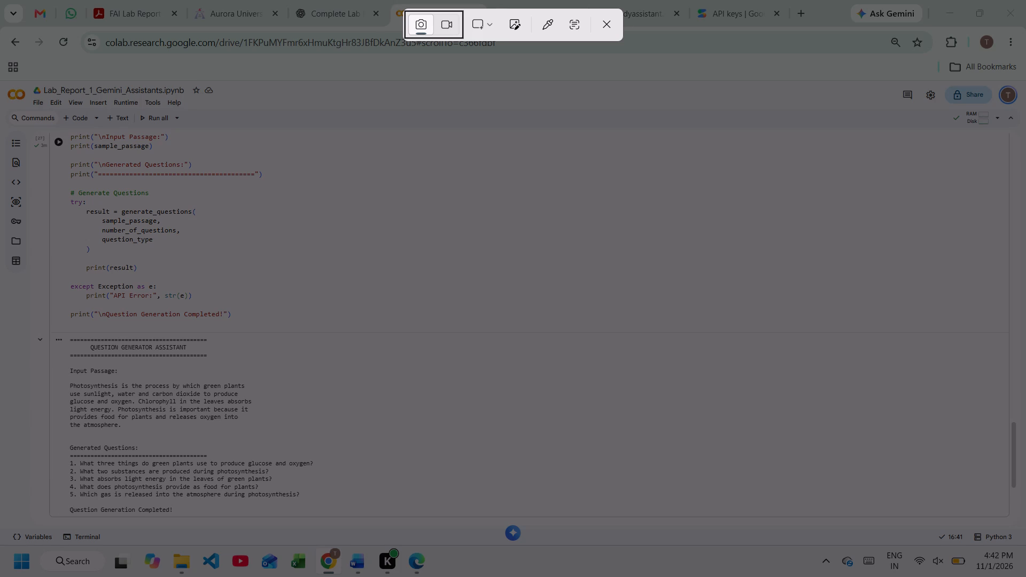
left_click_drag(35, 328, 1025, 445)
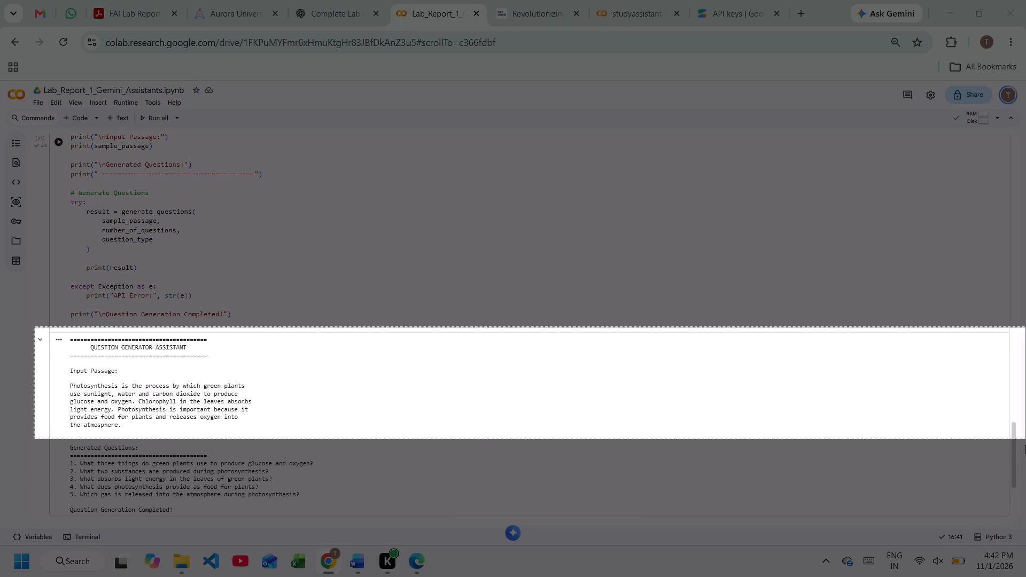
left_click_drag(1025, 445, 1016, 523)
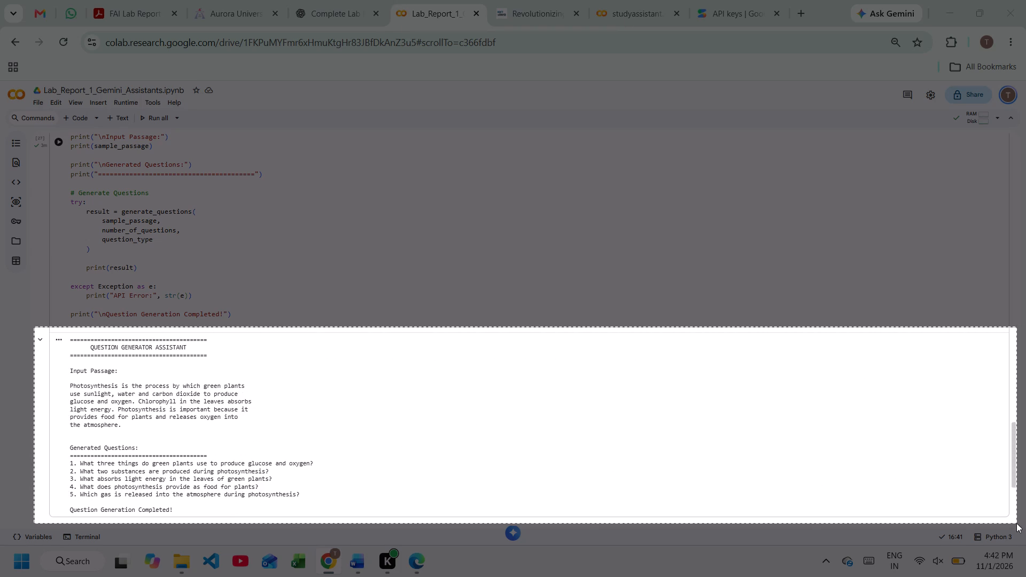
left_click_drag(1016, 523, 1016, 521)
left_click(576, 99)
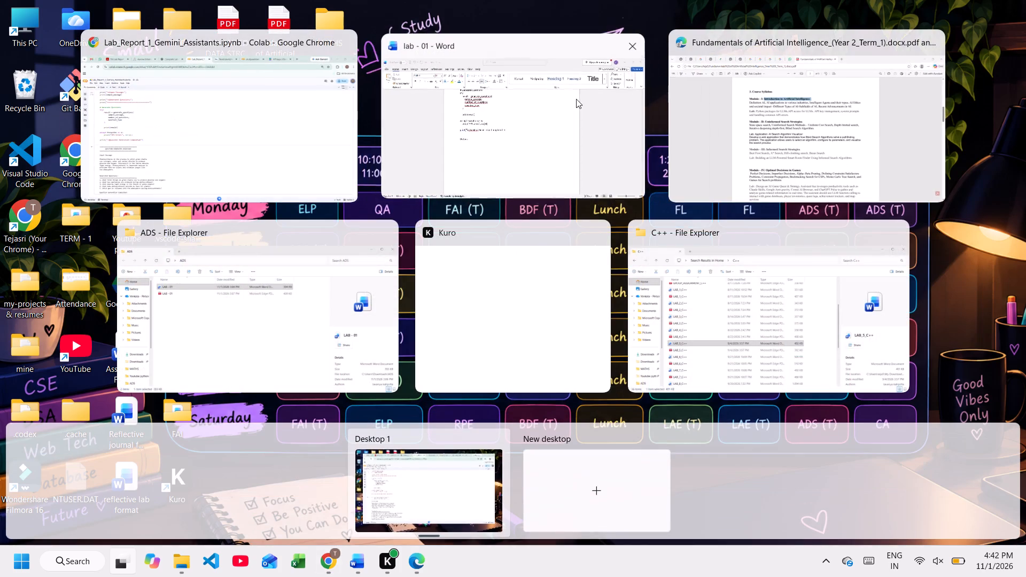
key("ctrl+v")
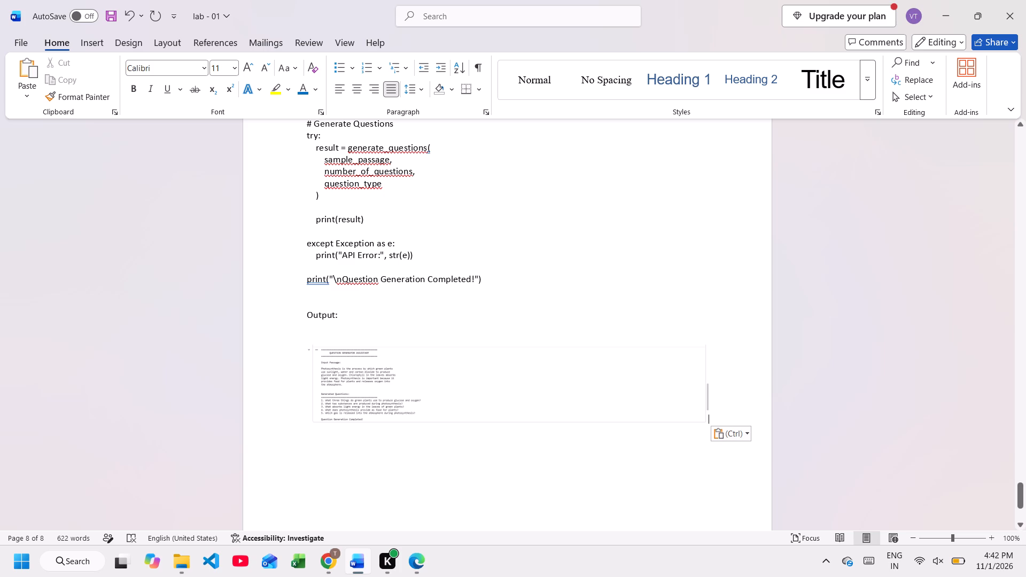
Review the report from the Experiment 2 code back to the cover page and the certificate page with its details table.
scroll(412, 368, "up", 3)
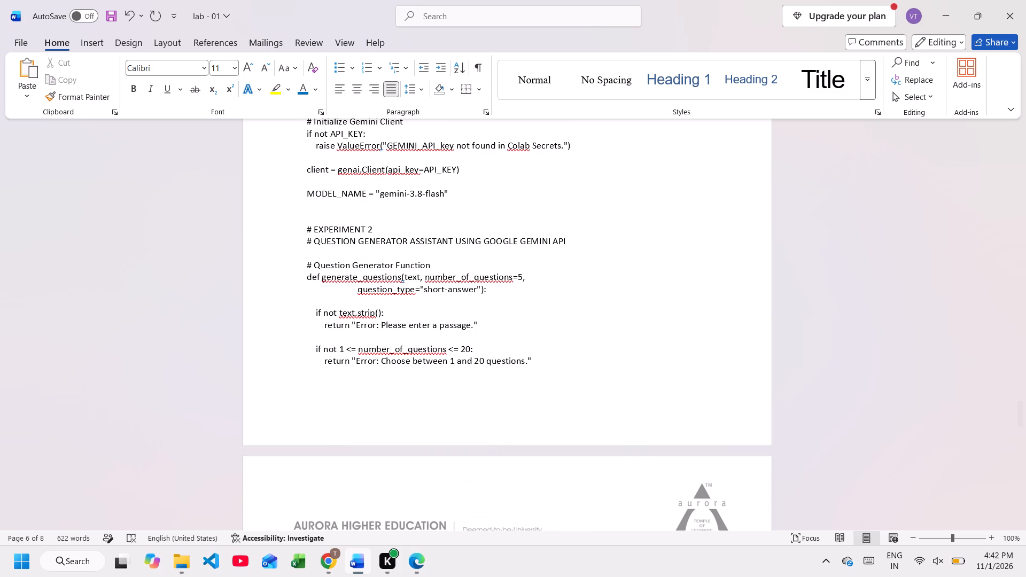
scroll(412, 368, "up", 7)
scroll(412, 368, "down", 1)
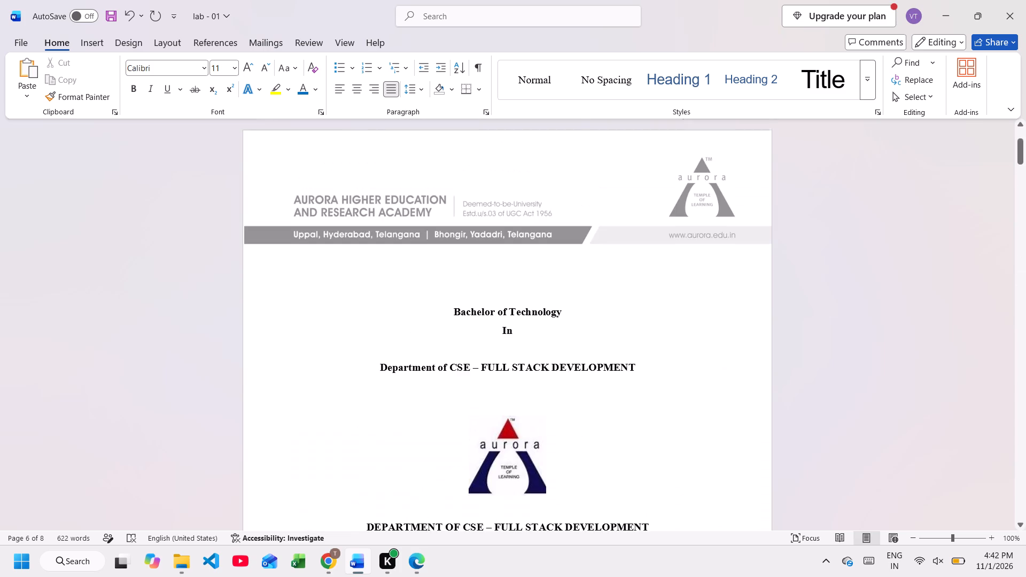
scroll(412, 368, "down", 2)
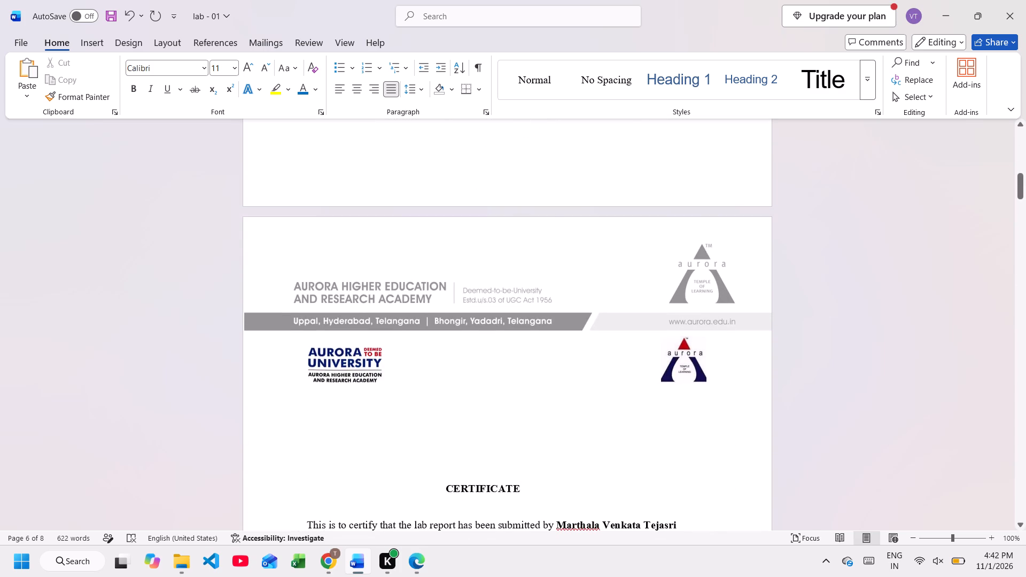
scroll(412, 368, "up", 1)
scroll(412, 368, "down", 1)
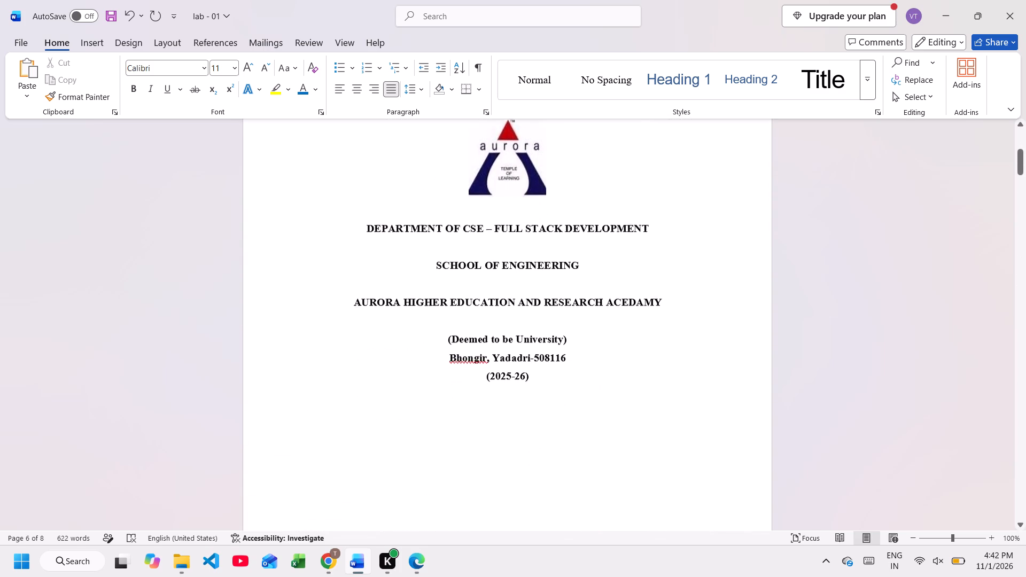
scroll(412, 368, "down", 2)
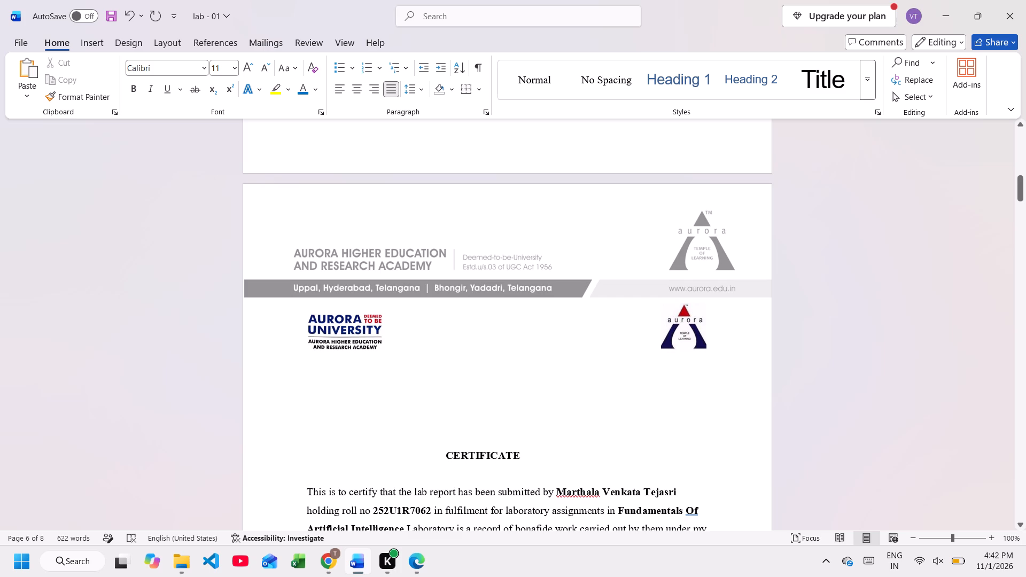
scroll(412, 368, "down", 1)
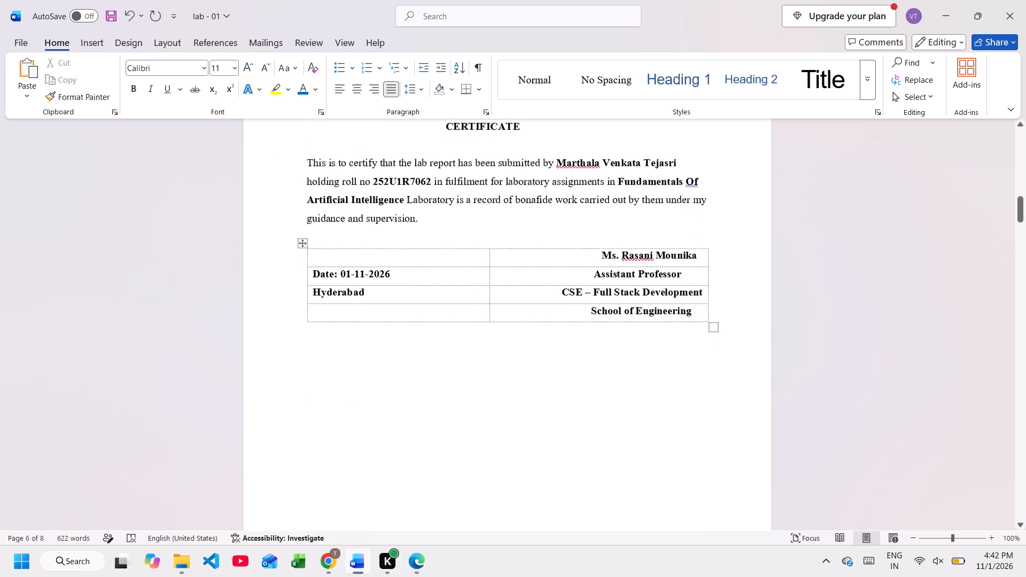
scroll(412, 368, "down", 1)
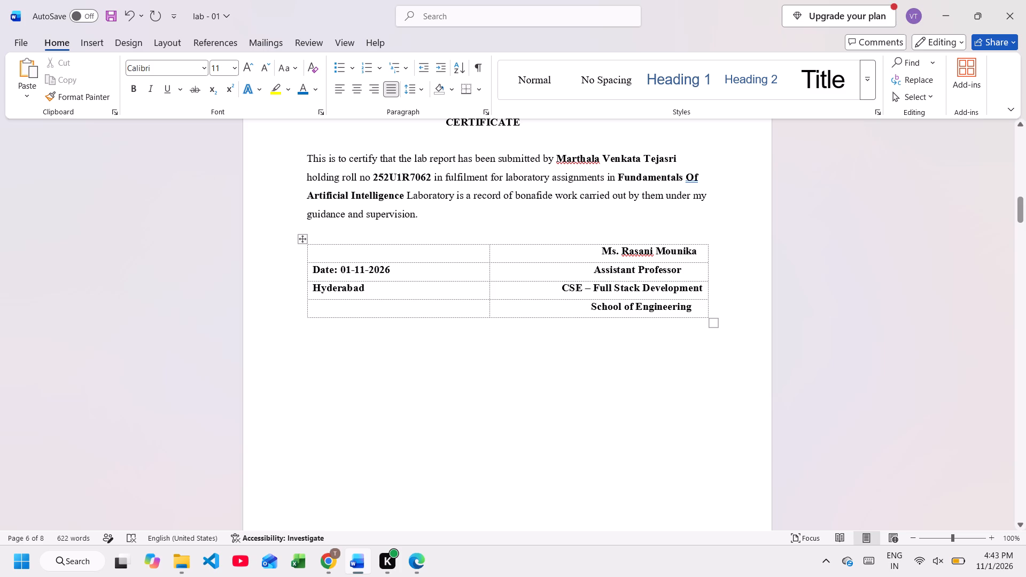
Make all text in the student details table and the assessment name and submission date table bold.
scroll(407, 347, "down", 1)
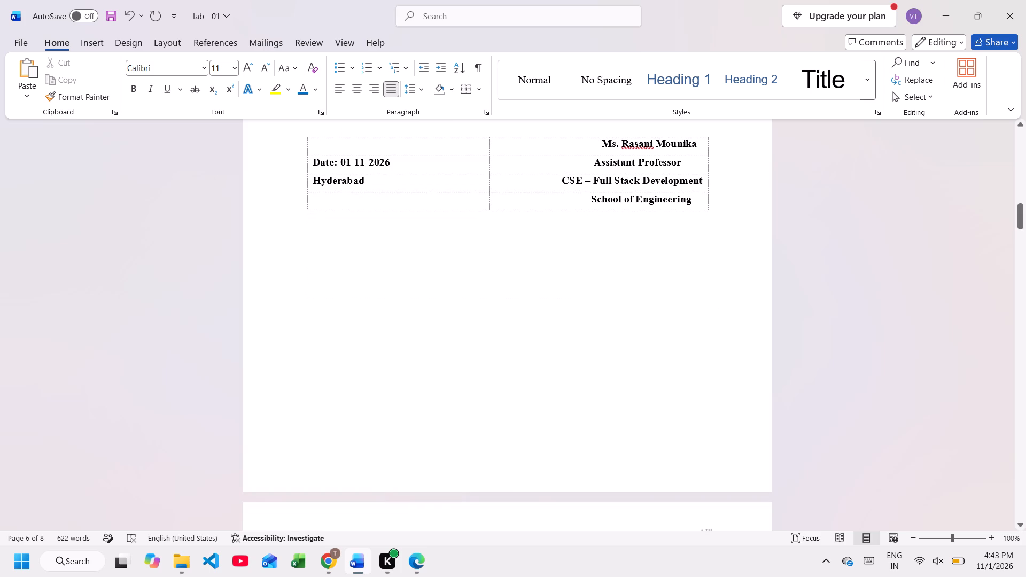
scroll(407, 347, "down", 2)
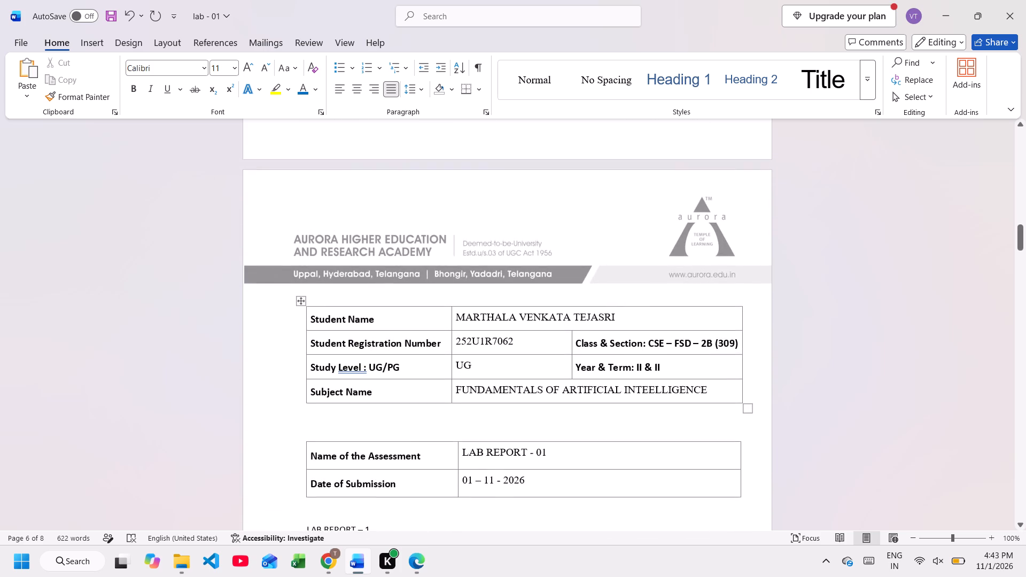
scroll(407, 347, "down", 1)
left_click_drag(431, 224, 453, 297)
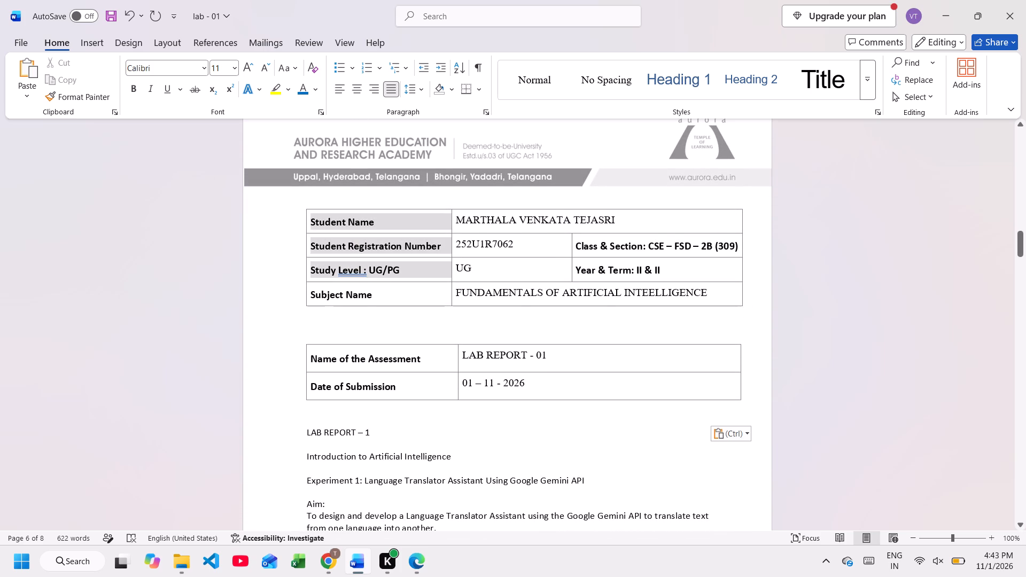
left_click_drag(453, 297, 472, 383)
left_click(477, 361)
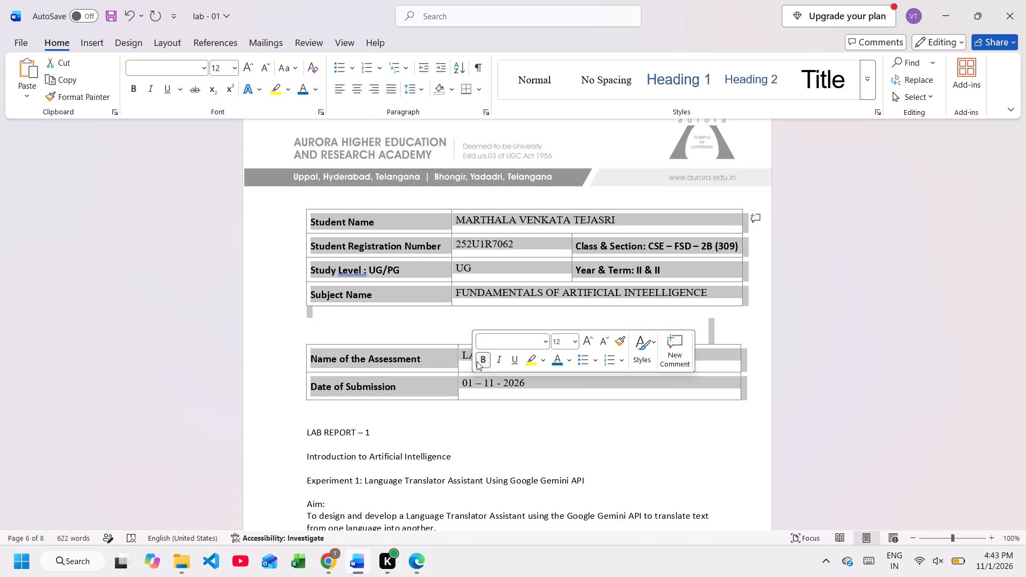
left_click(477, 361)
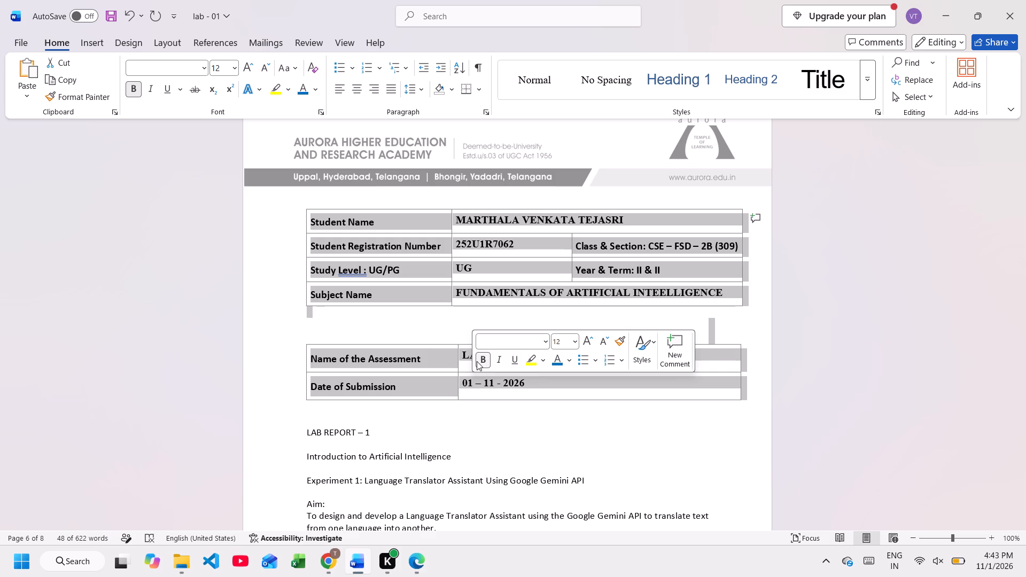
left_click(462, 318)
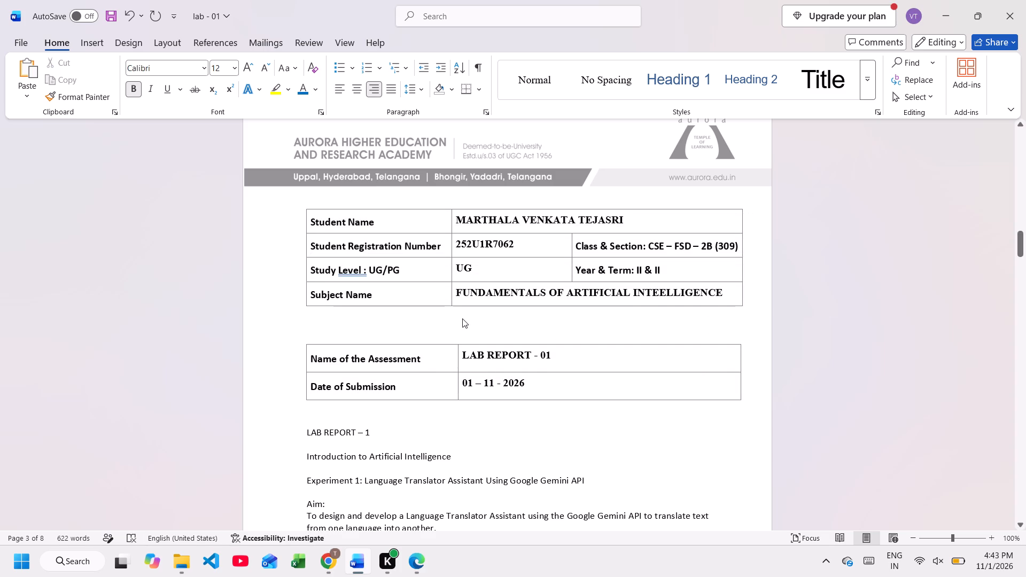
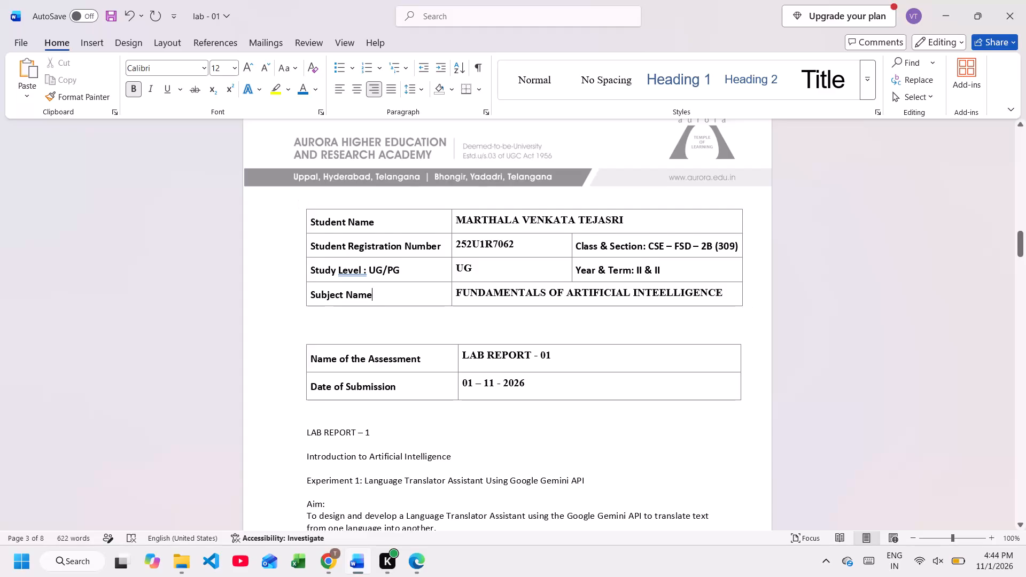
Change the font of the entire lab report to Times New Roman.
scroll(439, 297, "down", 1)
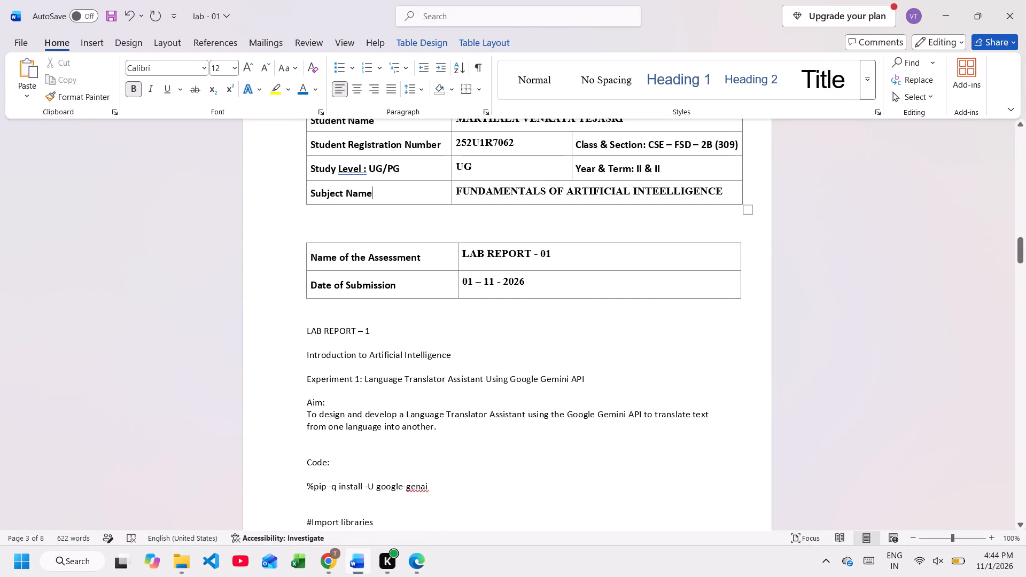
scroll(439, 297, "down", 1)
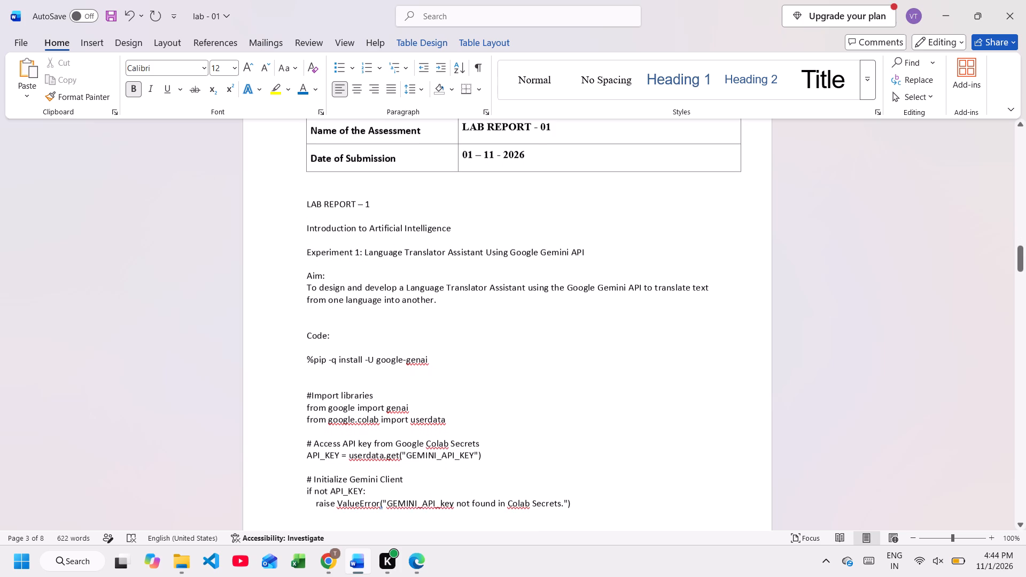
left_click_drag(380, 197, 306, 198)
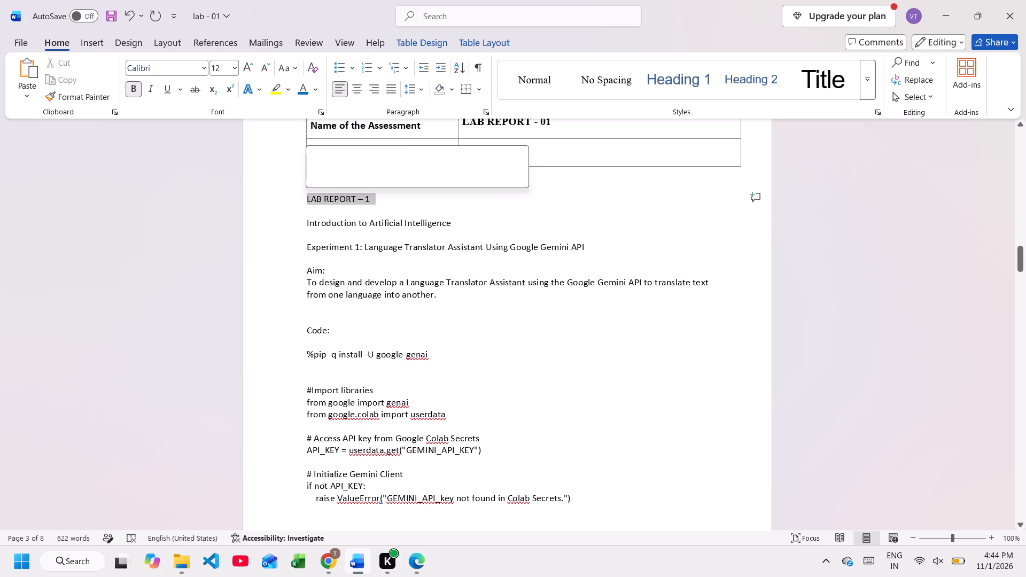
left_click(380, 237)
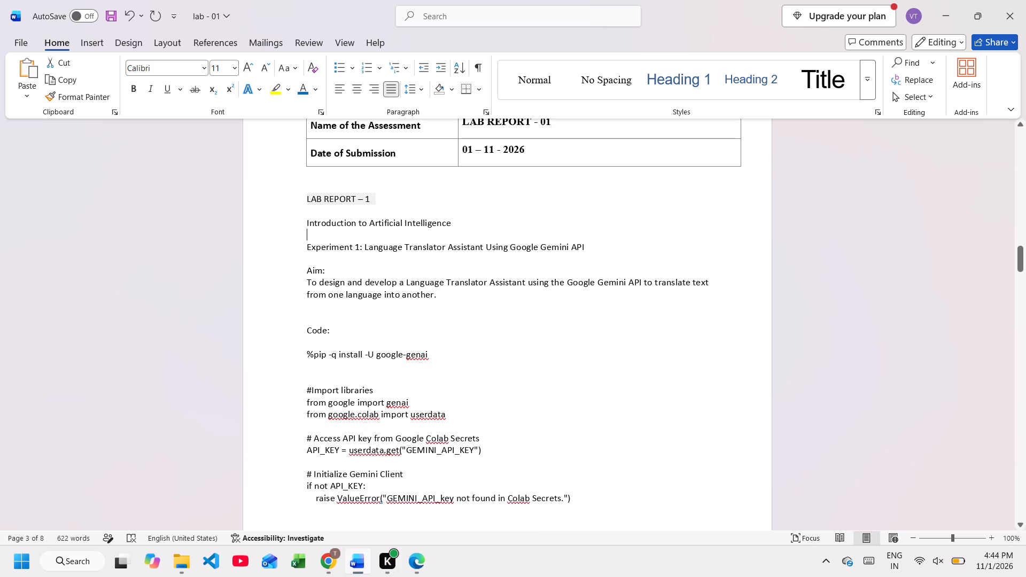
key("ctrl+a")
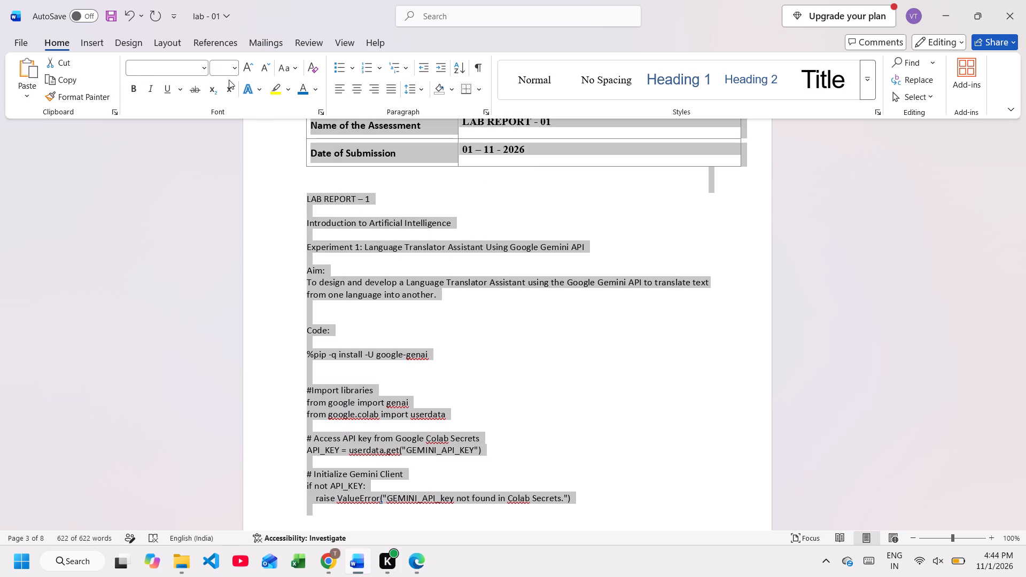
left_click(203, 67)
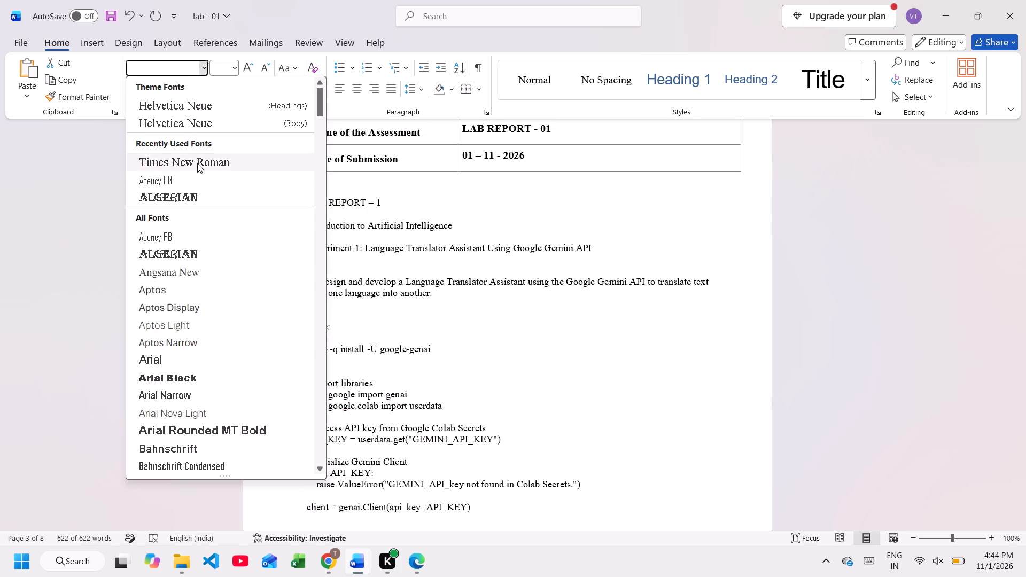
left_click(197, 163)
left_click(378, 198)
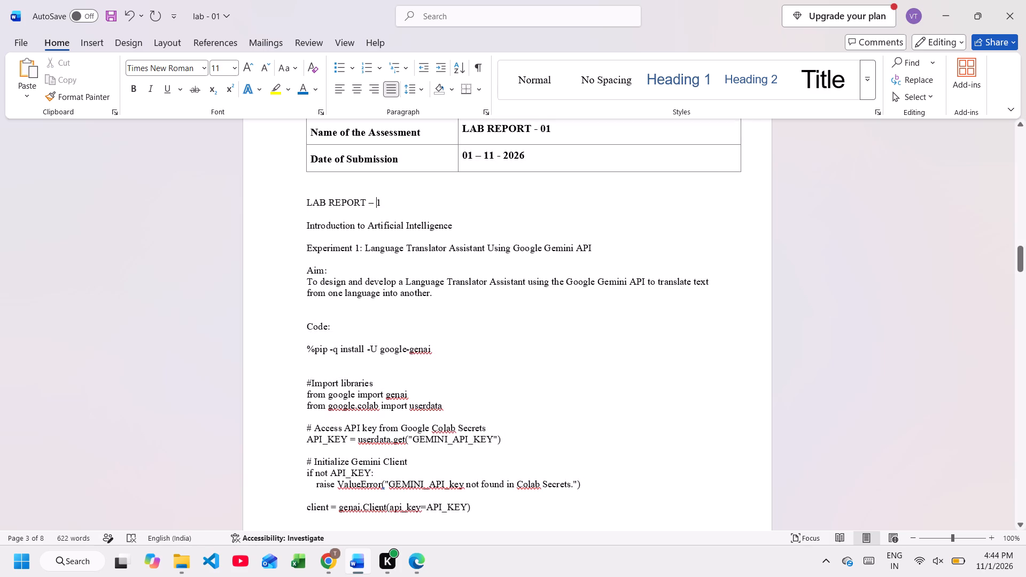
Format the "LAB REPORT – 1" heading below the assessment table as 16 pt, blue and bold.
left_click_drag(382, 200, 317, 202)
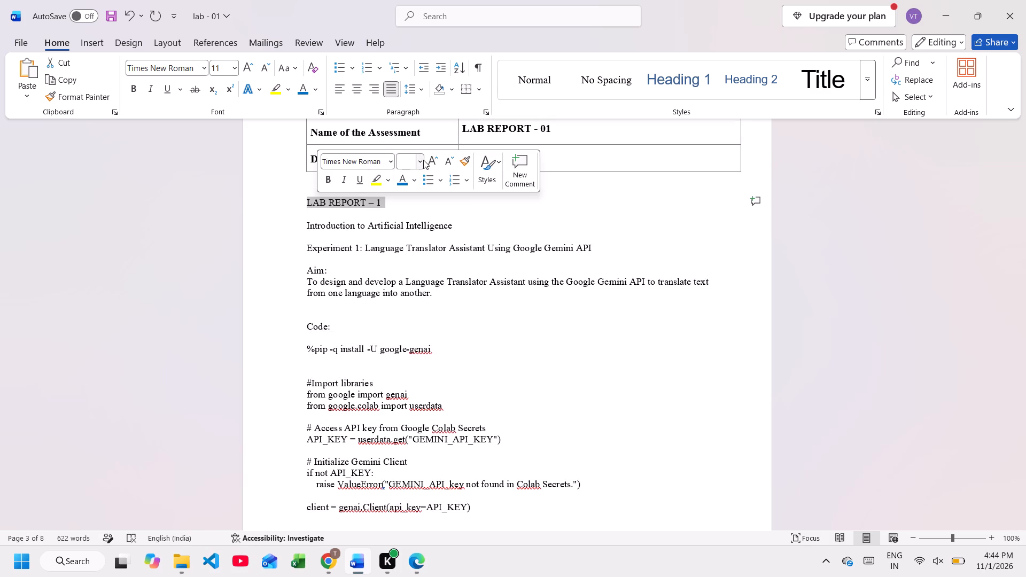
left_click(423, 160)
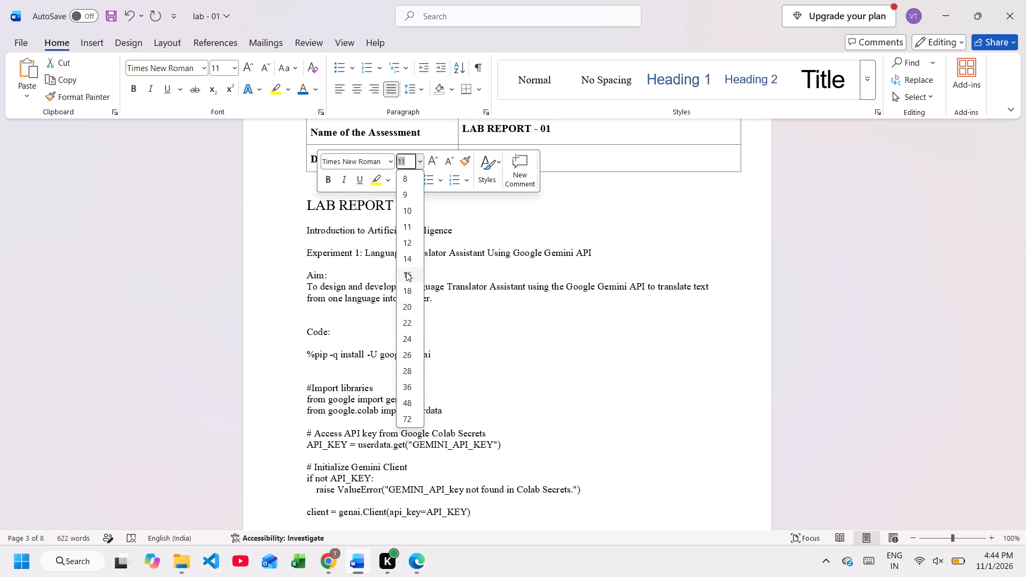
left_click(406, 272)
left_click(399, 182)
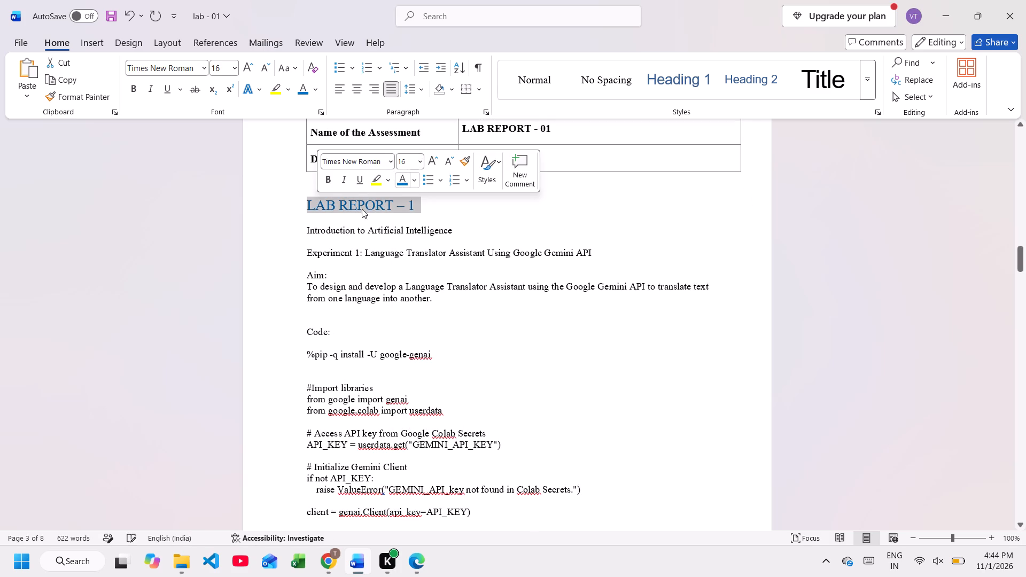
left_click(327, 182)
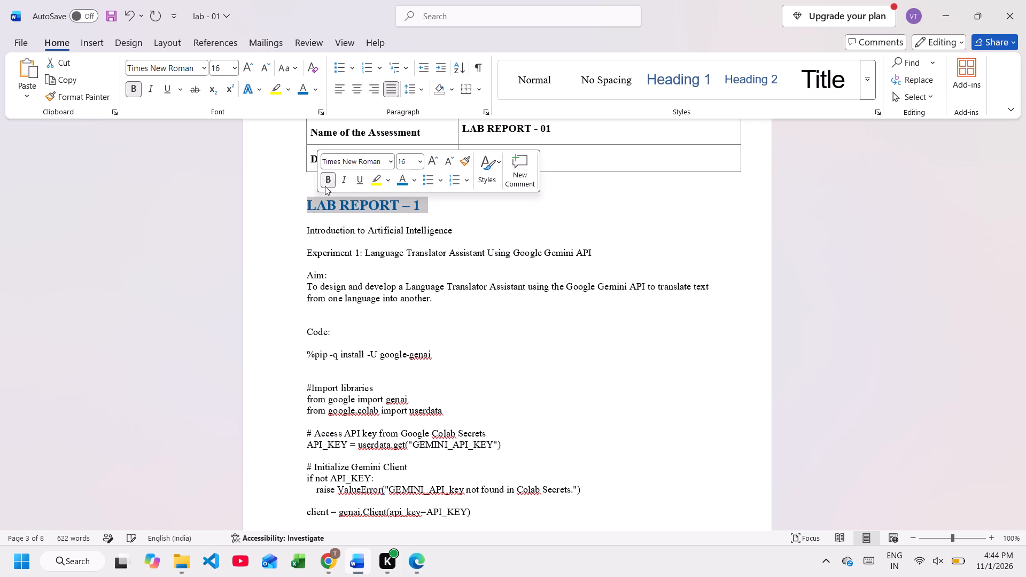
Shift the "LAB REPORT – 1" heading to the middle of the page with leading spaces.
left_click(308, 208)
key("space")
key("space")
key("space")
key("space")
key("space")
key("space")
key("space")
key("space")
key("space")
key("space")
key("space")
key("space")
key("space")
key("space")
key("space")
key("space")
key("space")
key("space")
key("space")
key("space")
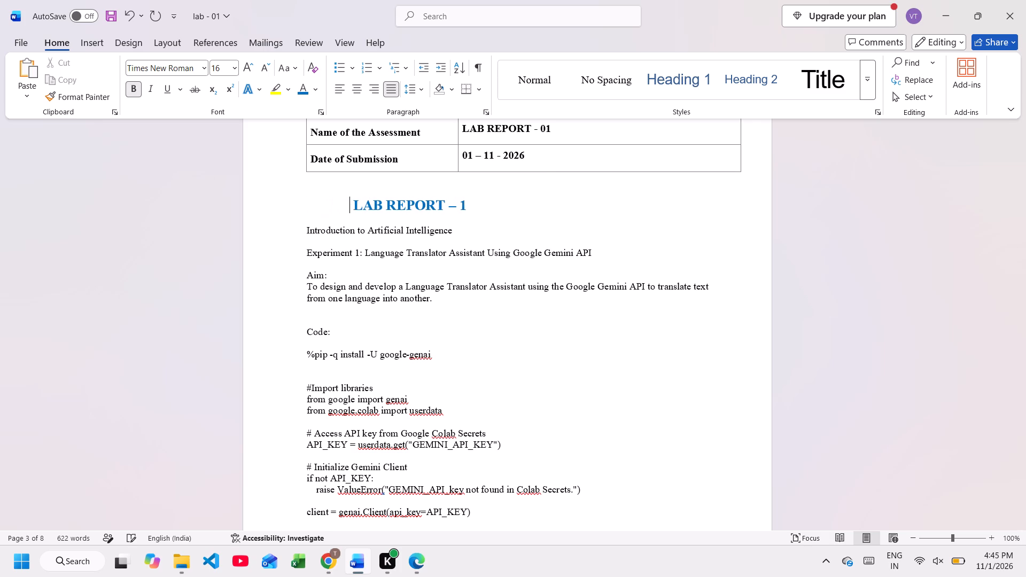
Format the "Introduction to Artificial Intelligence" heading as blue, bold and 16 pt.
scroll(308, 208, "down", 1)
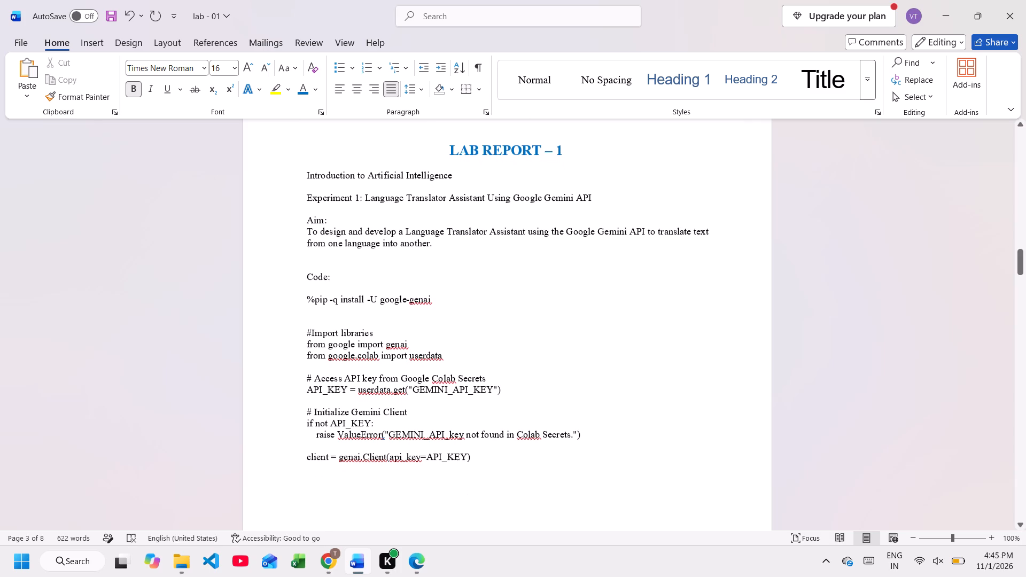
left_click_drag(456, 179, 333, 171)
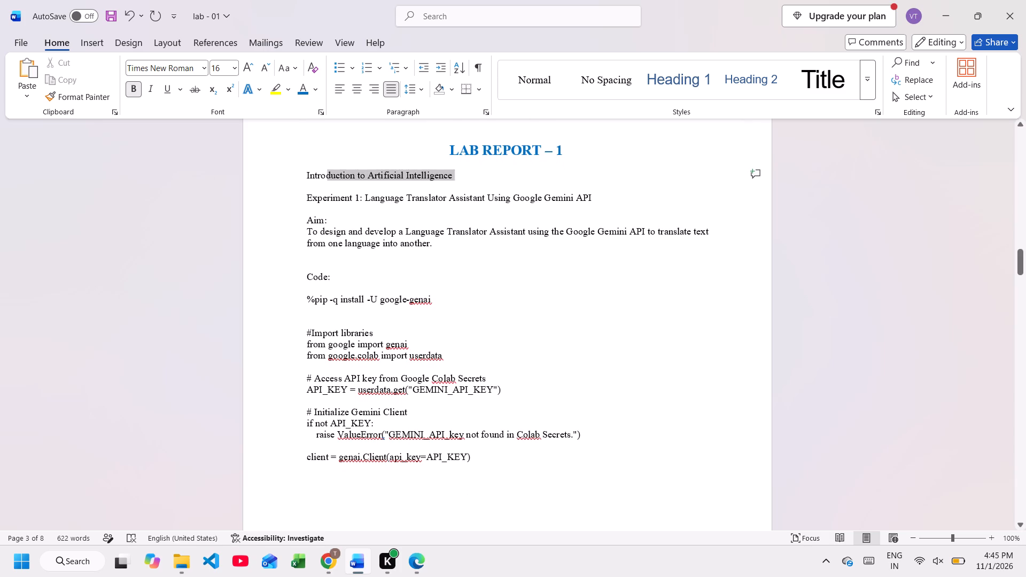
left_click_drag(333, 171, 320, 173)
left_click(408, 147)
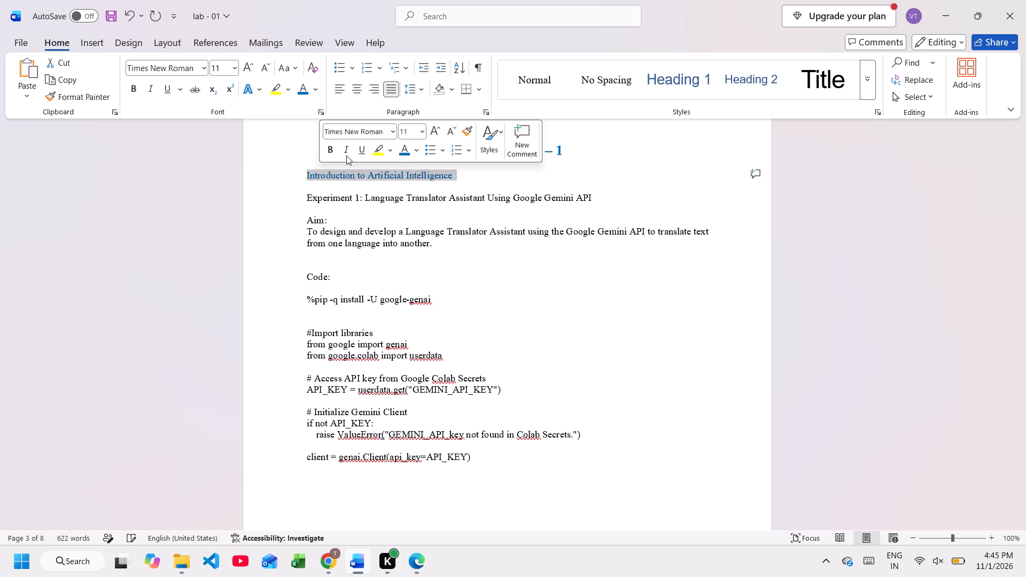
left_click(329, 150)
left_click(422, 131)
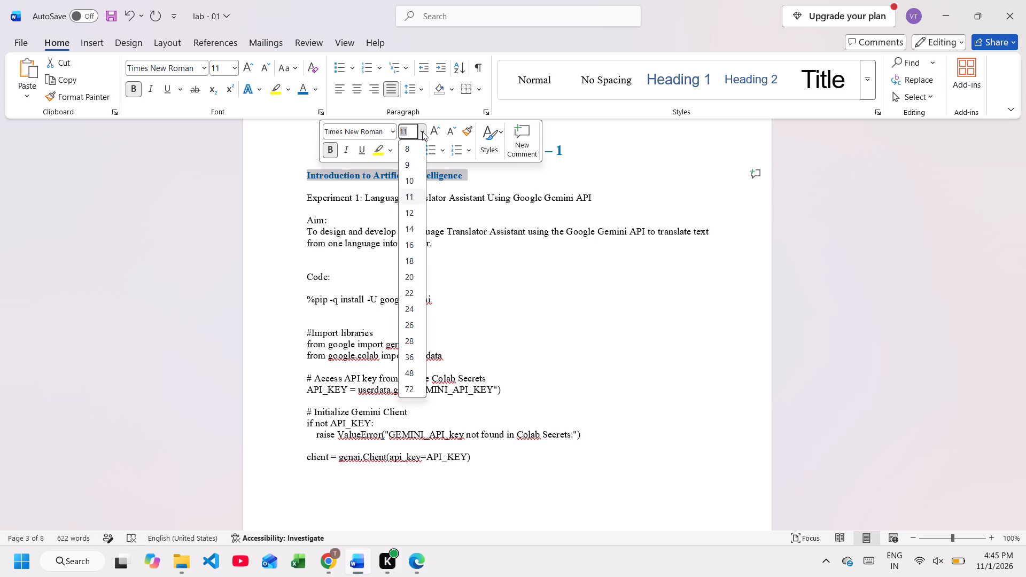
left_click(403, 246)
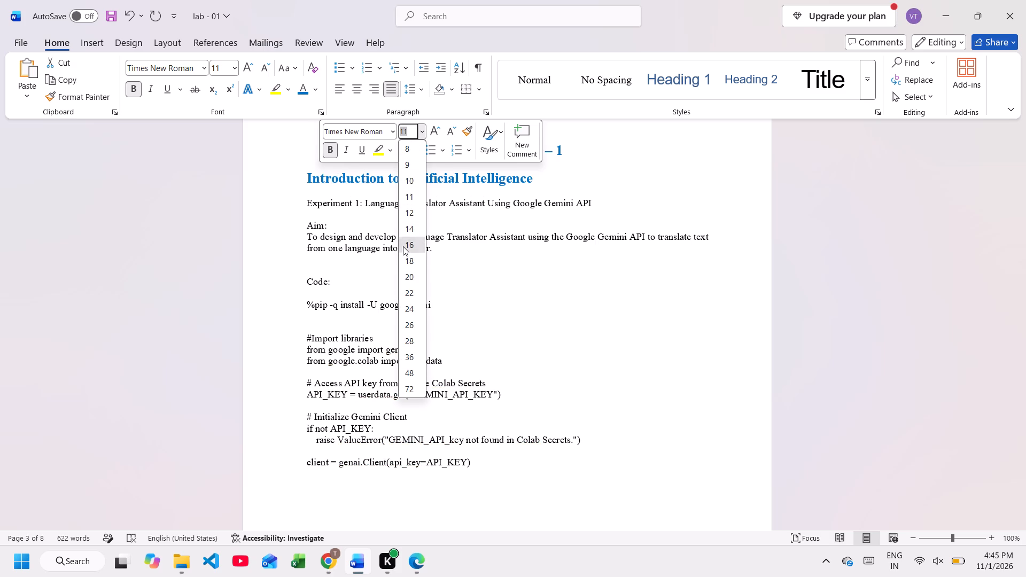
Move the "Introduction to Artificial Intelligence" heading down one line and shift it to the middle of the page with leading spaces.
left_click(308, 183)
key("space")
key("space")
key("space")
key("space")
key("space")
key("space")
key("space")
key("space")
key("space")
key("space")
key("space")
key("space")
key("space")
key("space")
key("space")
key("space")
key("space")
key("space")
key("space")
key("space")
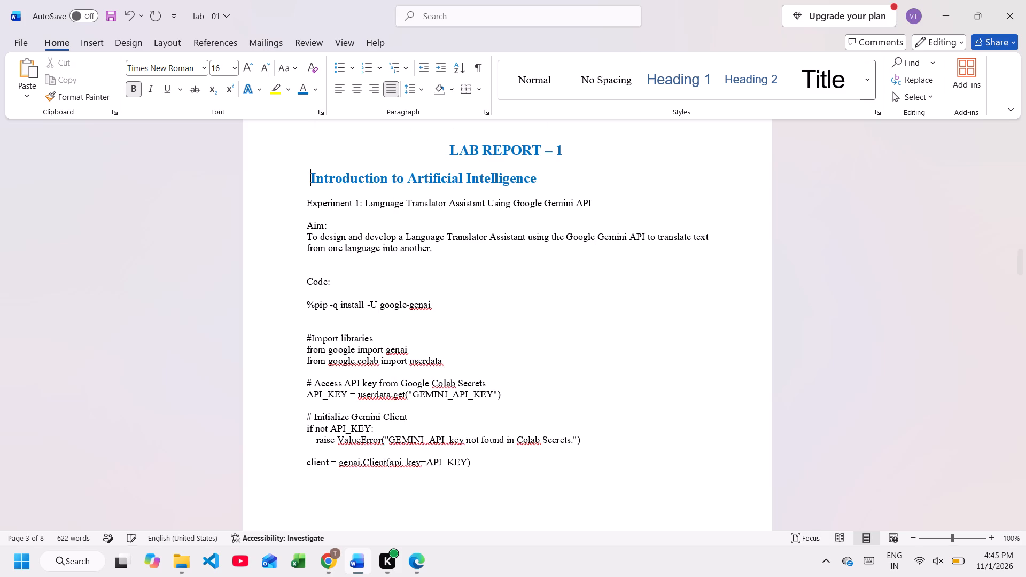
key("Return")
key("space")
key("space")
key("space")
key("space")
key("space")
key("space")
key("space")
key("space")
key("space")
key("space")
key("space")
key("space")
key("space")
key("space")
key("space")
key("space")
key("space")
key("space")
key("space")
key("space")
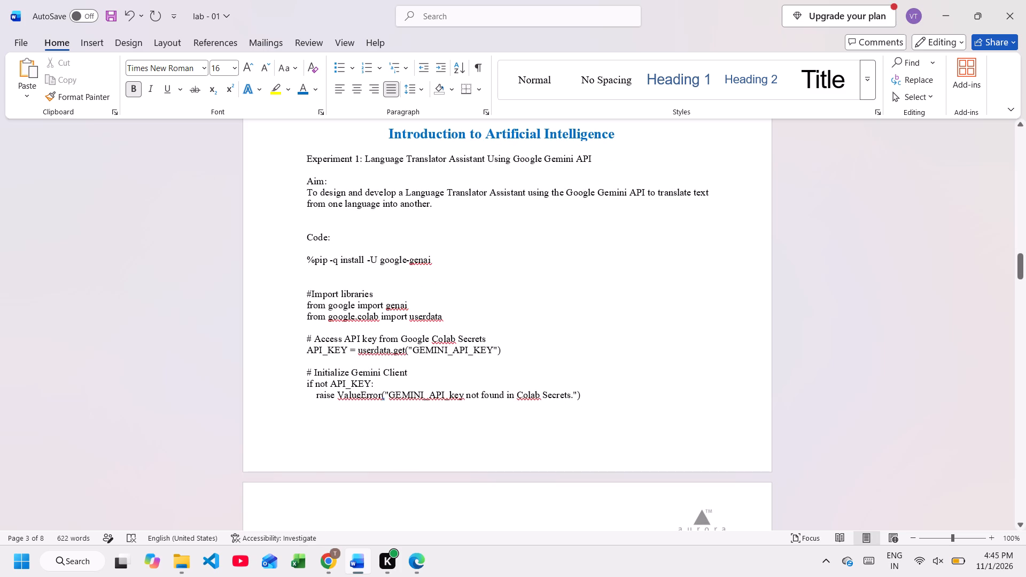
Set all text from the Experiment 1 title through the end of Experiment 2's output to 12 pt.
left_click_drag(301, 154, 397, 546)
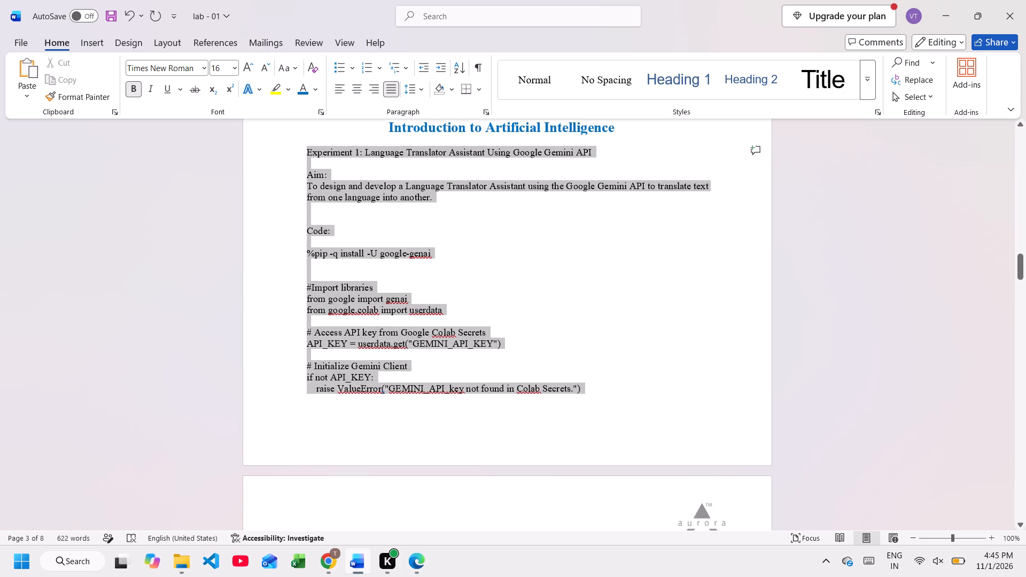
left_click_drag(397, 546, 411, 576)
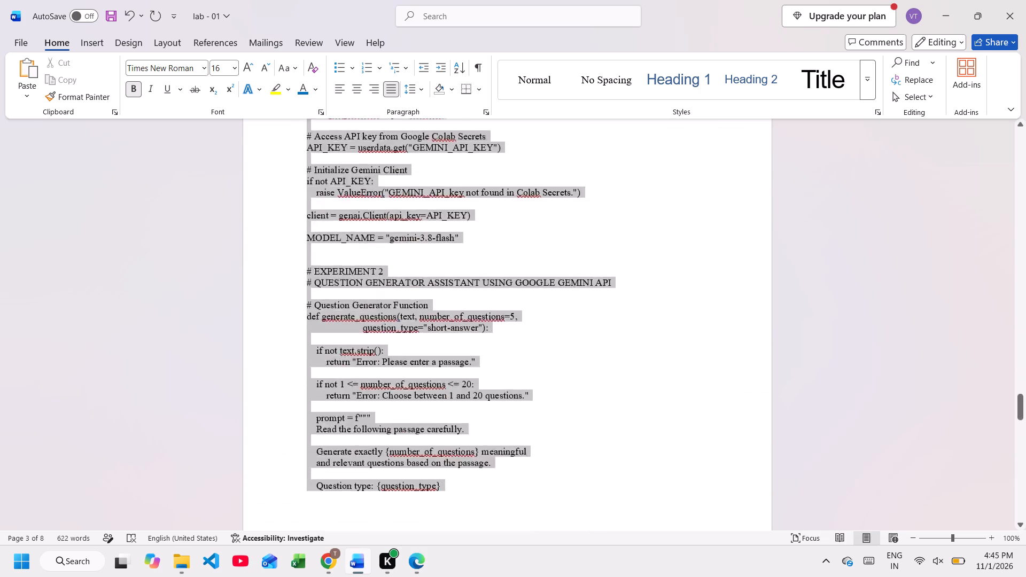
left_click_drag(411, 576, 463, 174)
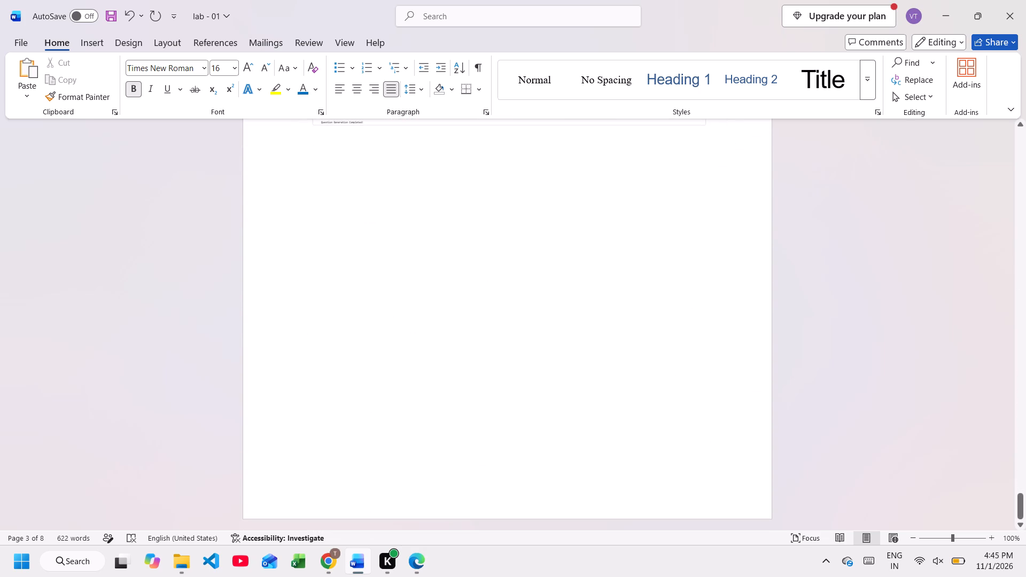
left_click_drag(463, 174, 412, 363)
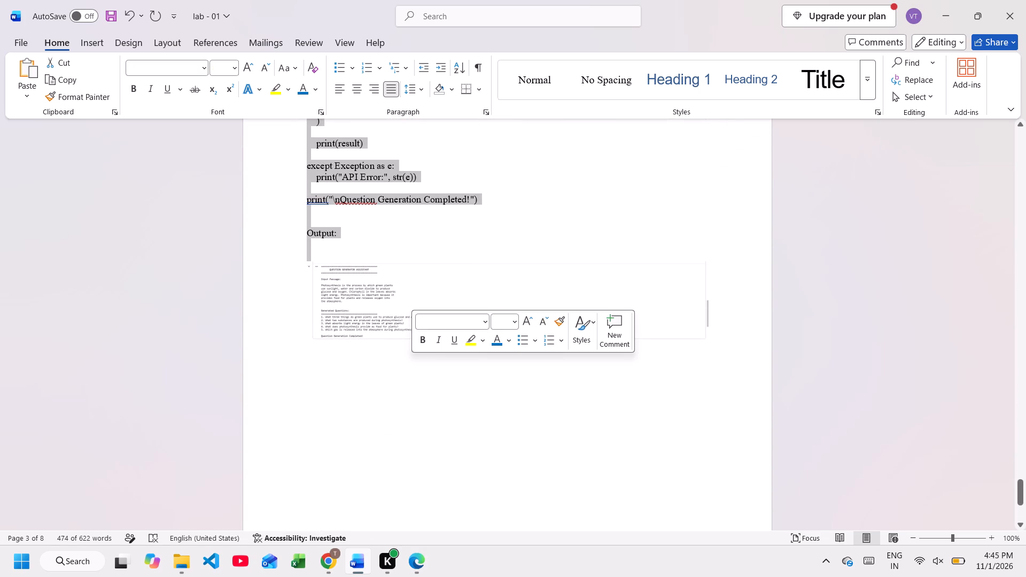
left_click(233, 62)
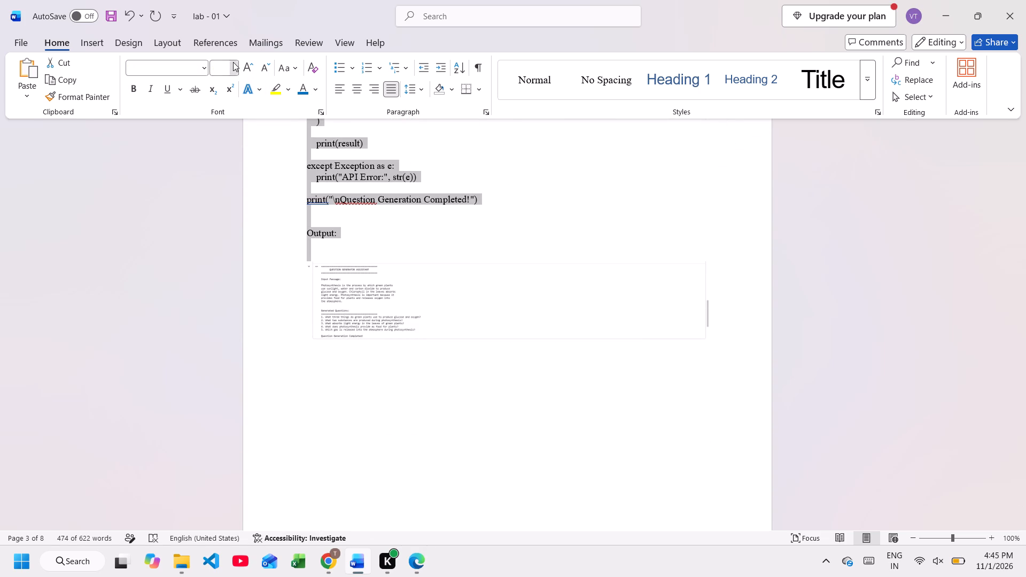
left_click(224, 142)
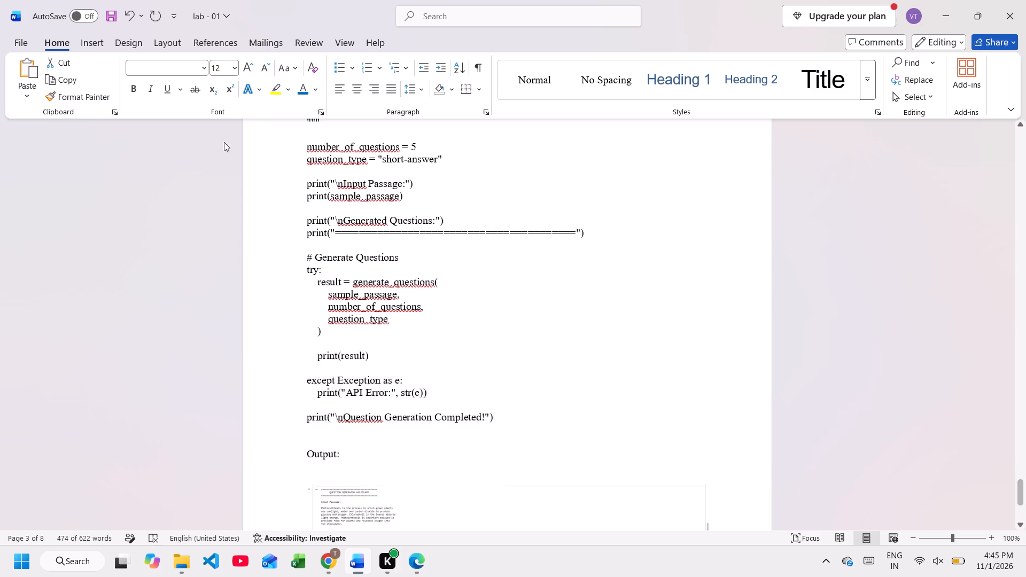
left_click(399, 199)
Insert an extra blank line between the "Introduction to Artificial Intelligence" heading and the Experiment 1 title.
scroll(399, 199, "up", 3)
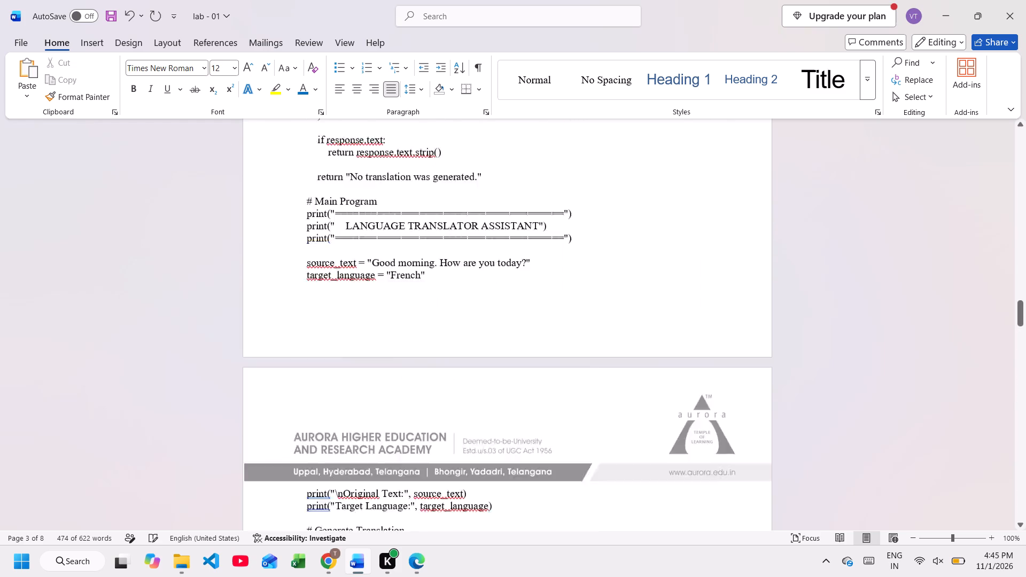
scroll(399, 199, "up", 1)
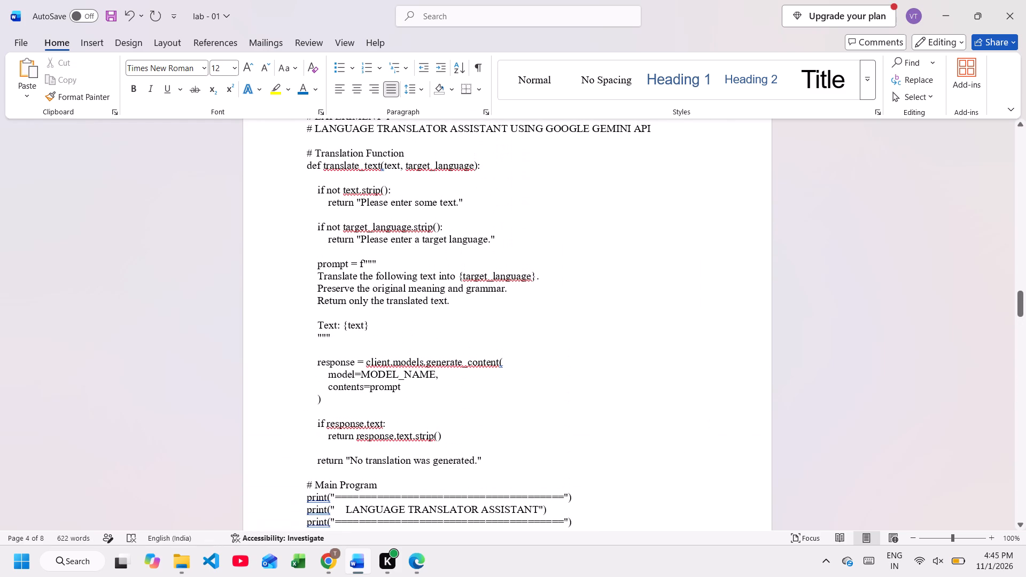
scroll(399, 199, "up", 2)
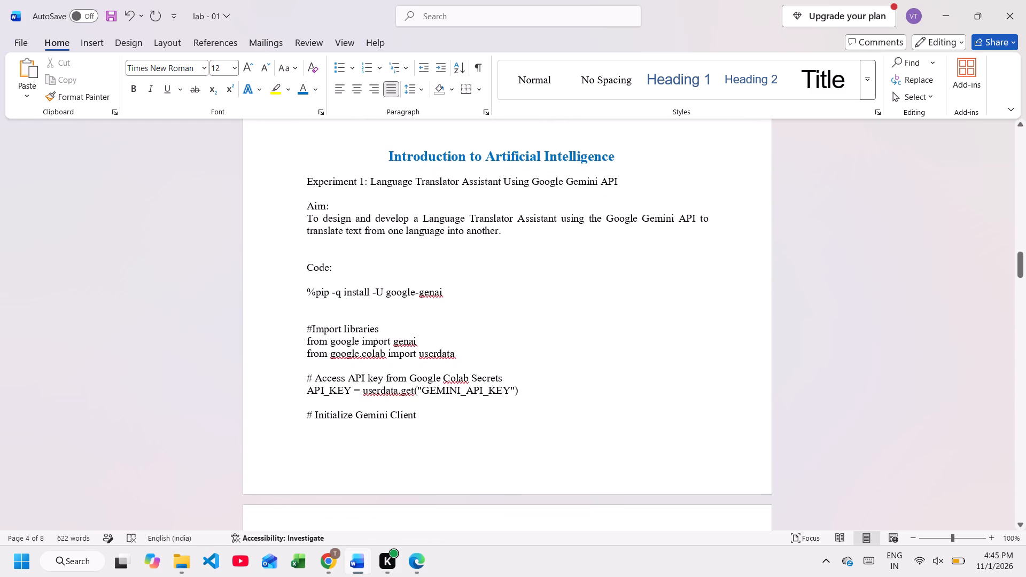
left_click_drag(625, 183, 331, 188)
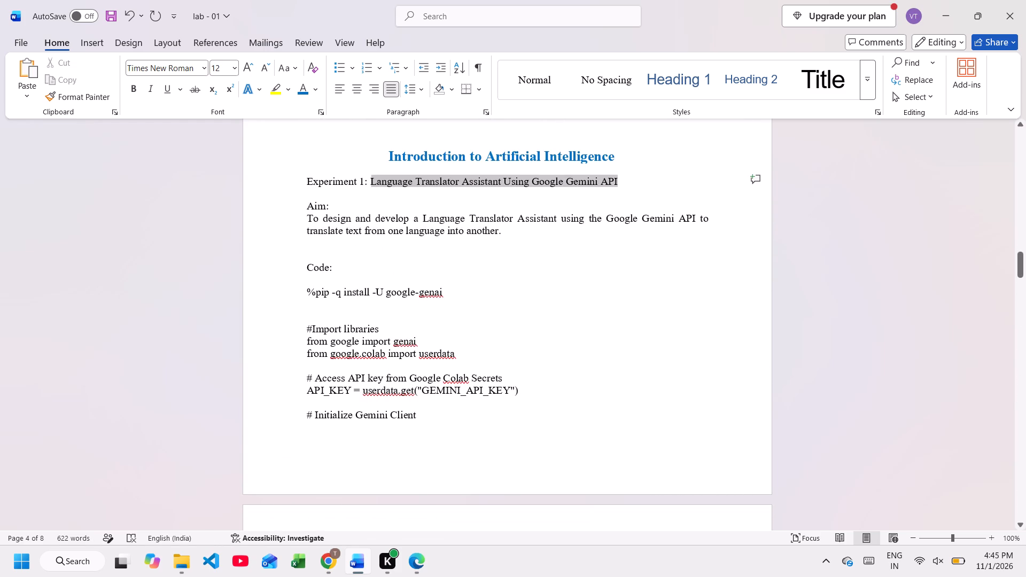
left_click_drag(331, 188, 315, 182)
left_click(315, 182)
left_click(315, 164)
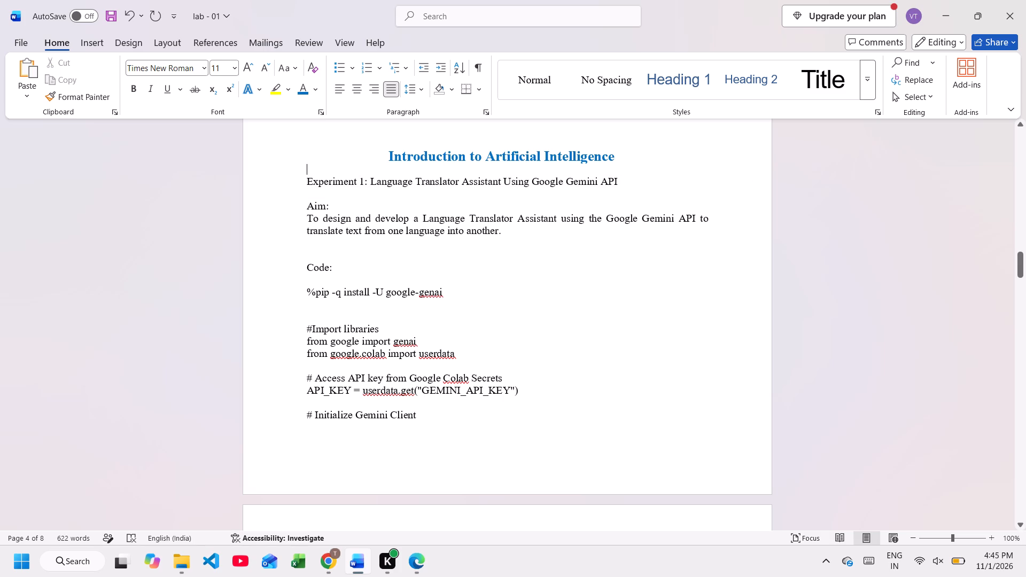
key("Return")
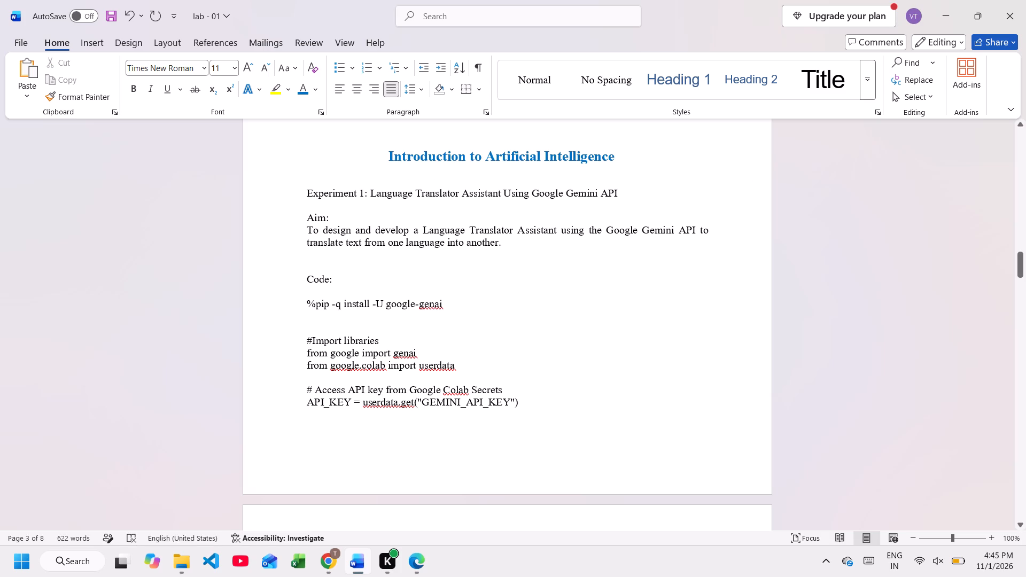
Make the title "Experiment 1: Language Translator Assistant Using Google Gemini API" bold and blue.
left_click_drag(620, 194, 307, 195)
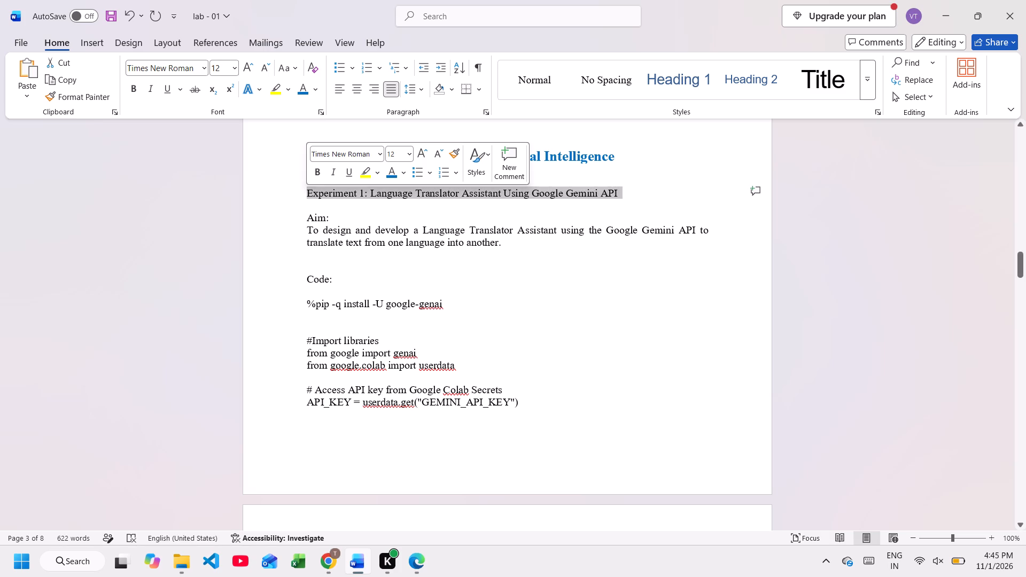
left_click(315, 176)
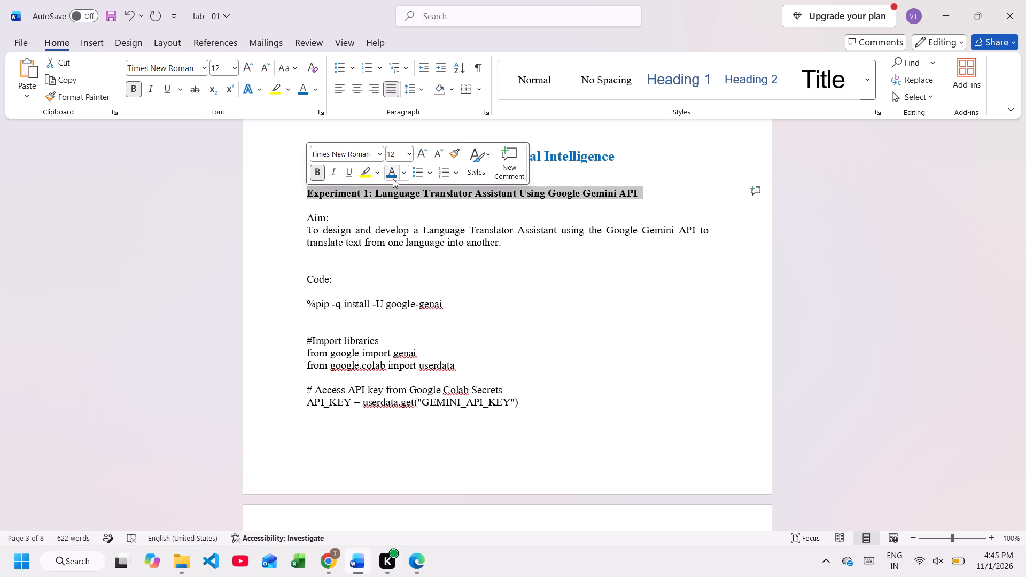
left_click(393, 178)
left_click(379, 256)
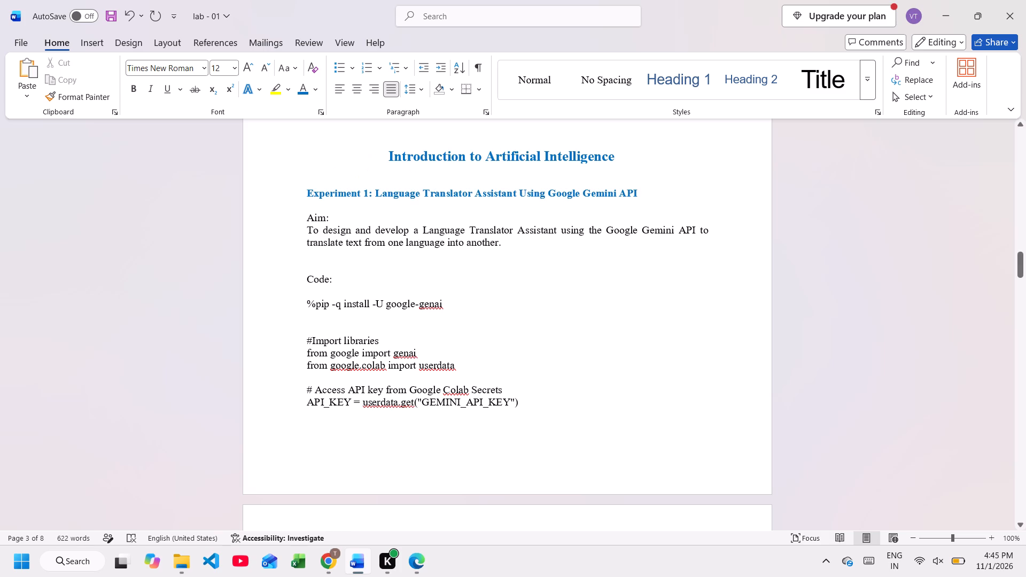
Make the "Aim:" label under the Experiment 1 title bold.
left_click_drag(335, 221, 294, 220)
left_click(302, 201)
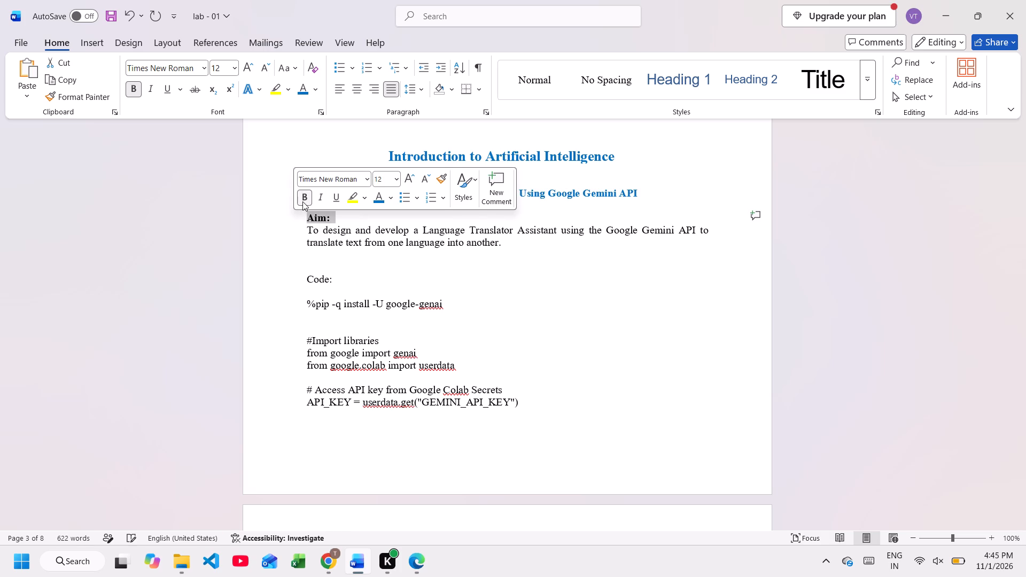
Insert a blank line between Experiment 1's "Aim:" label and the aim text.
left_click(336, 219)
key("Return")
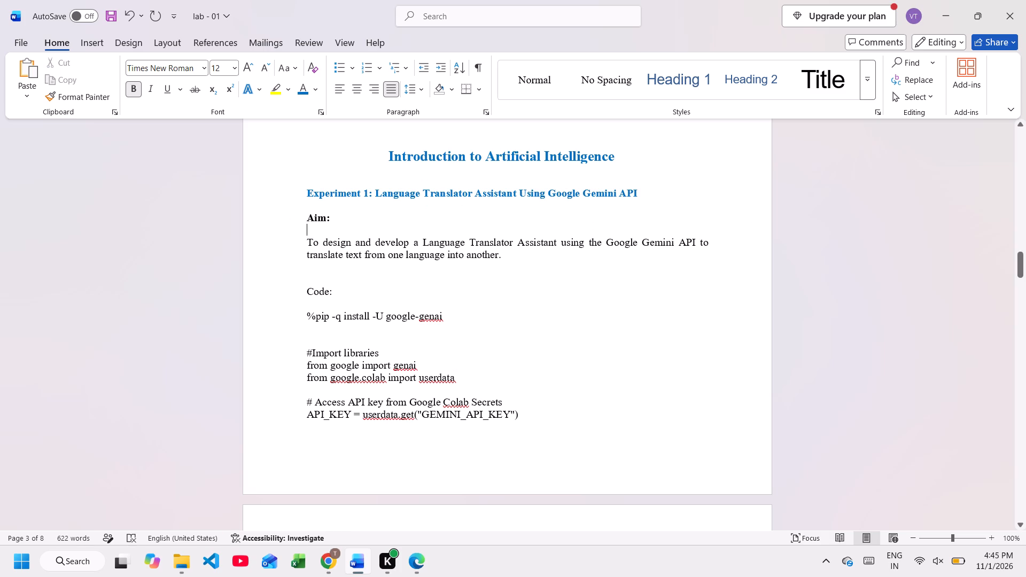
Make the "Code:" label in Experiment 1 bold.
left_click_drag(337, 286, 310, 286)
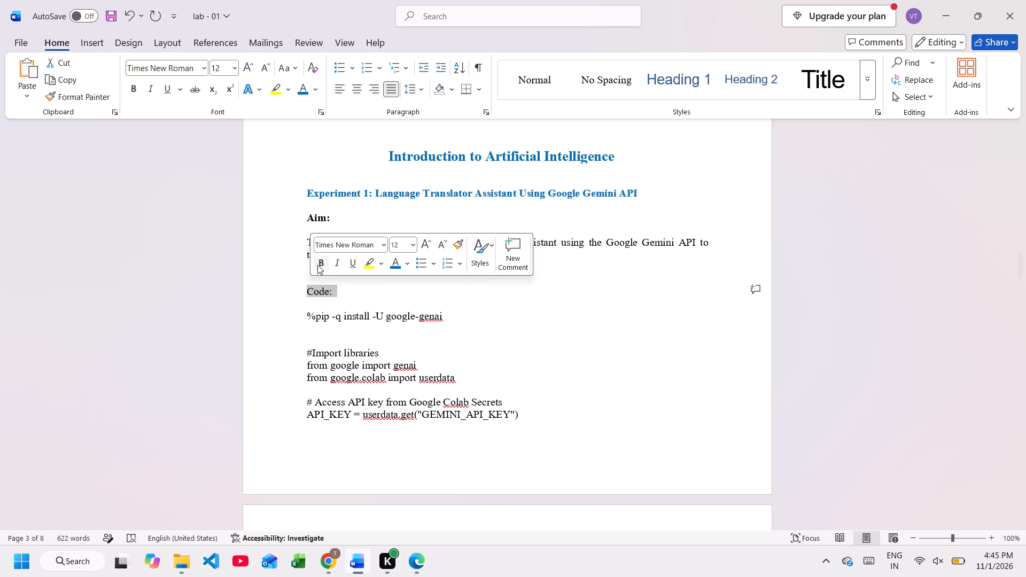
left_click(317, 265)
left_click(340, 286)
Make the "Output:" label above Experiment 1's output screenshots bold.
scroll(340, 286, "down", 2)
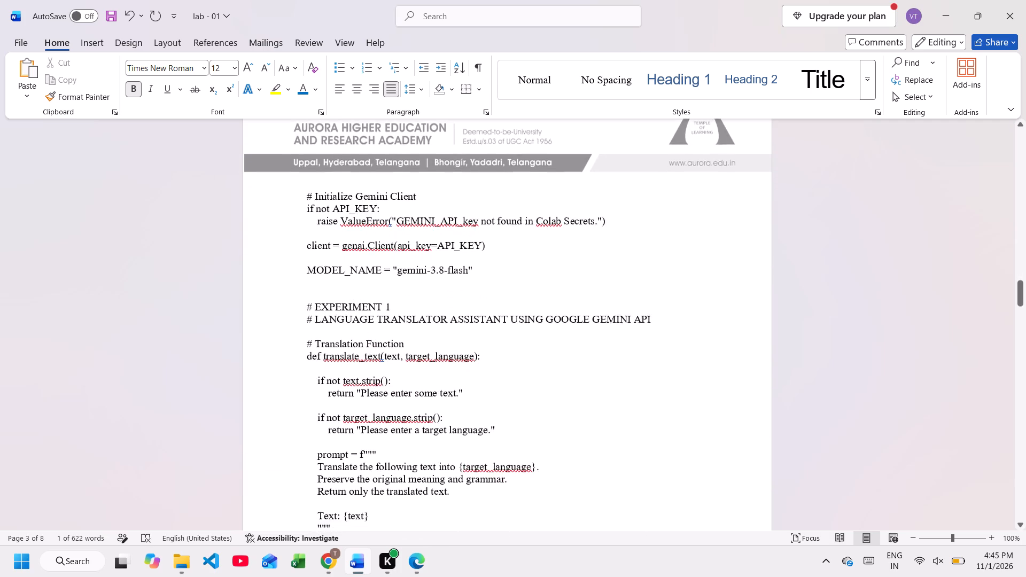
scroll(340, 286, "down", 3)
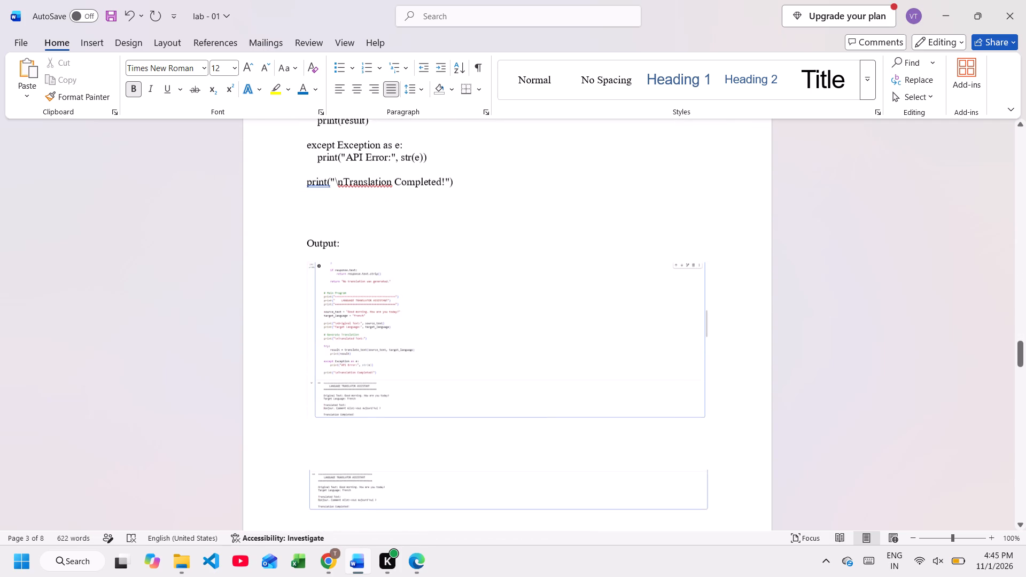
left_click_drag(352, 241, 308, 241)
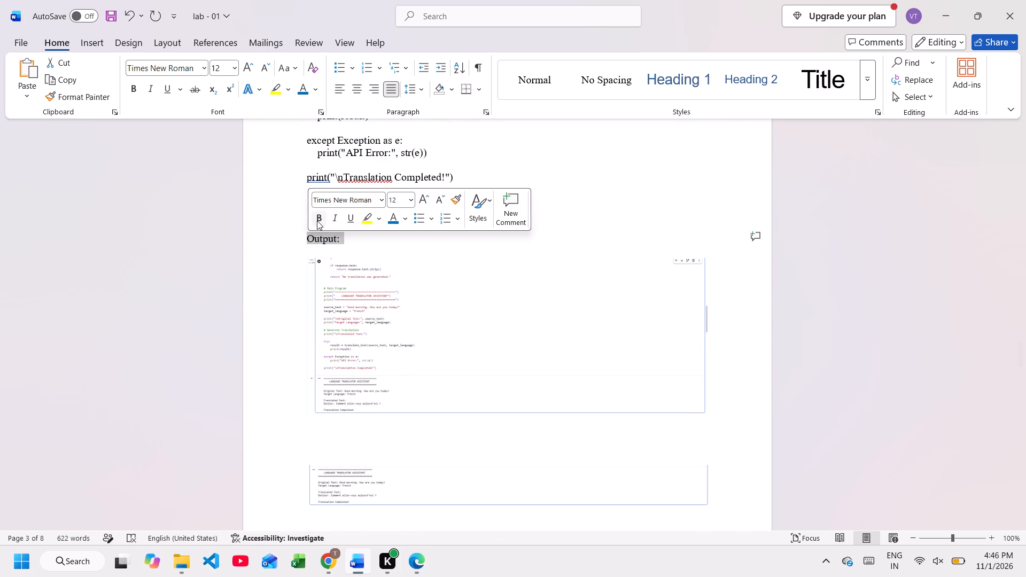
left_click(317, 221)
left_click(336, 249)
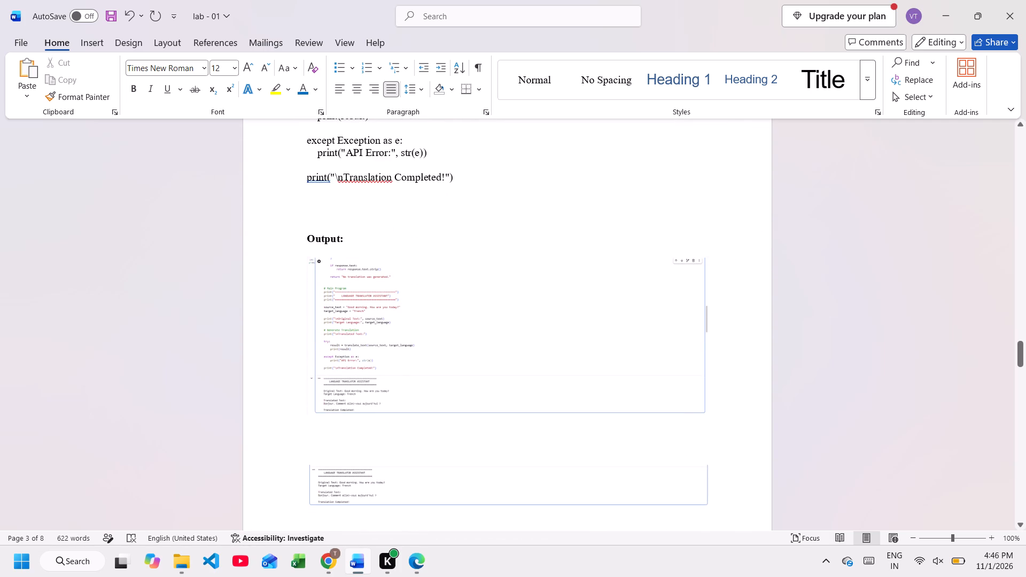
Reduce the blank space above Experiment 1's "Output:" label and insert a blank line below it.
left_click(335, 236)
left_click(327, 229)
key("BackSpace")
key("BackSpace")
key("BackSpace")
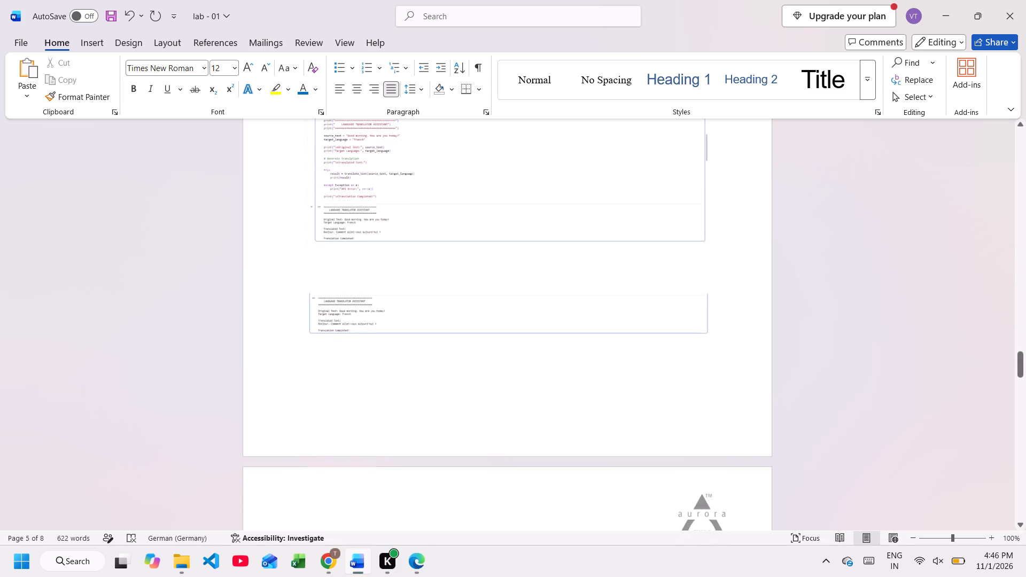
left_click(362, 263)
key("Return")
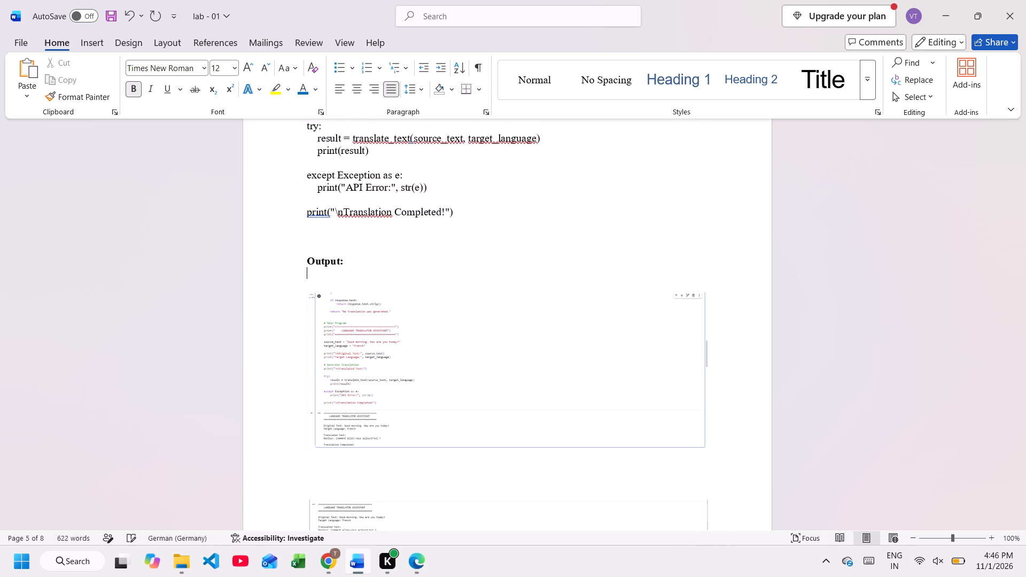
Delete the surplus blank lines above the Experiment 2 title so it starts directly below its page's letterhead.
scroll(362, 263, "down", 1)
scroll(393, 347, "down", 1)
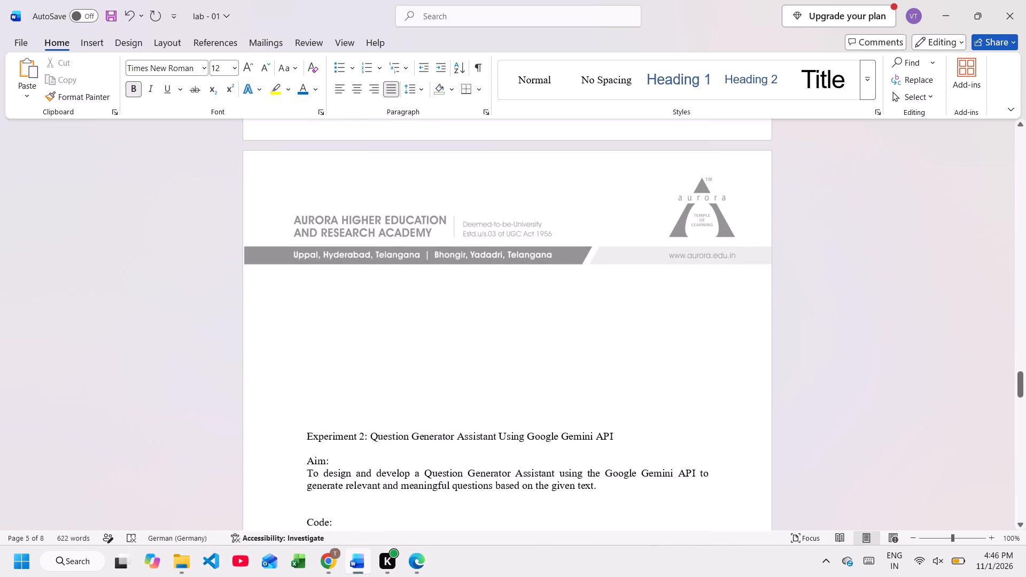
left_click(324, 426)
key("BackSpace")
key("BackSpace")
key("BackSpace")
key("BackSpace")
key("BackSpace")
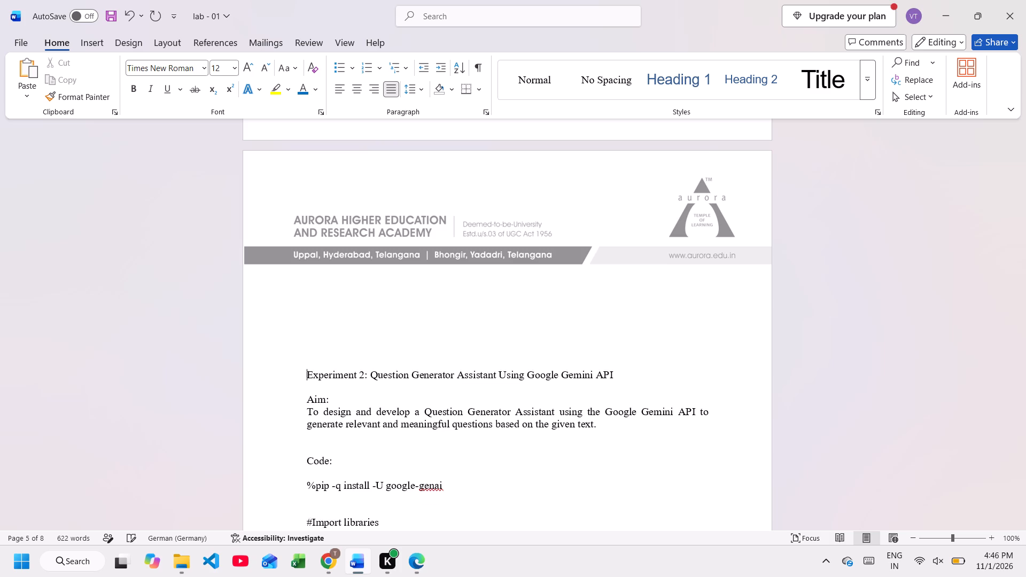
key("BackSpace")
key("BackSpace")
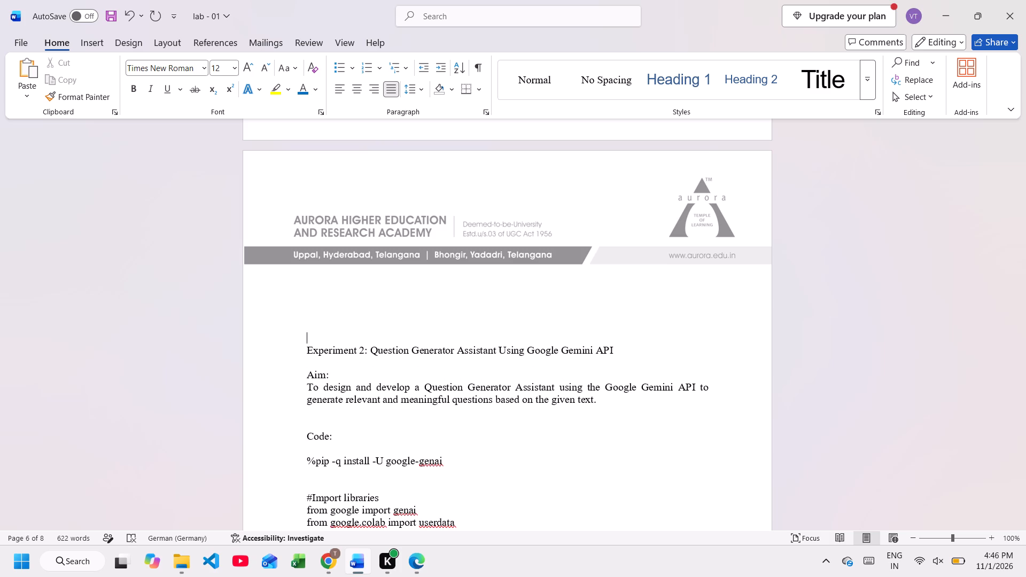
key("BackSpace")
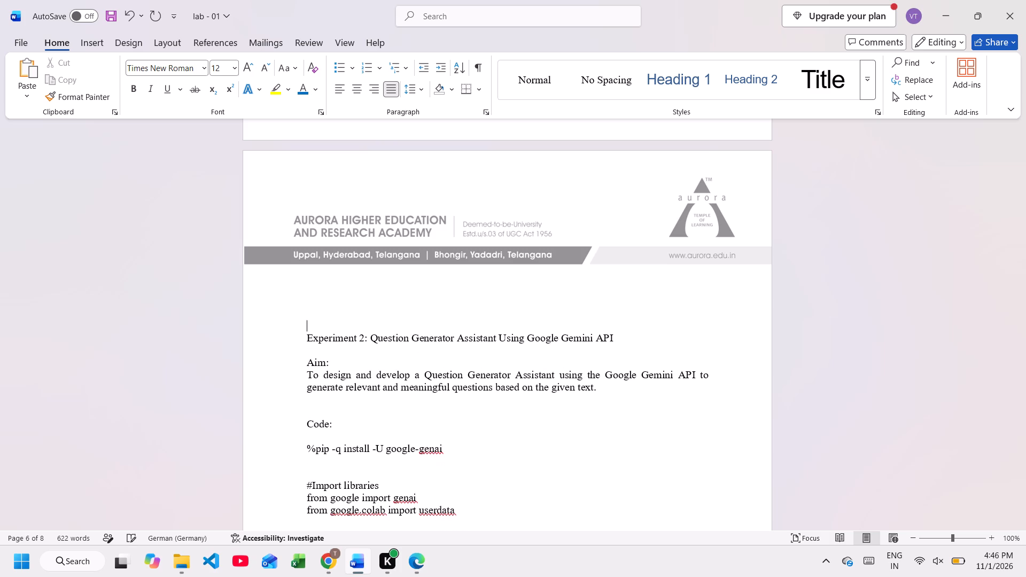
key("BackSpace")
key("BackSpace")
key("BackSpace")
key("BackSpace")
key("BackSpace")
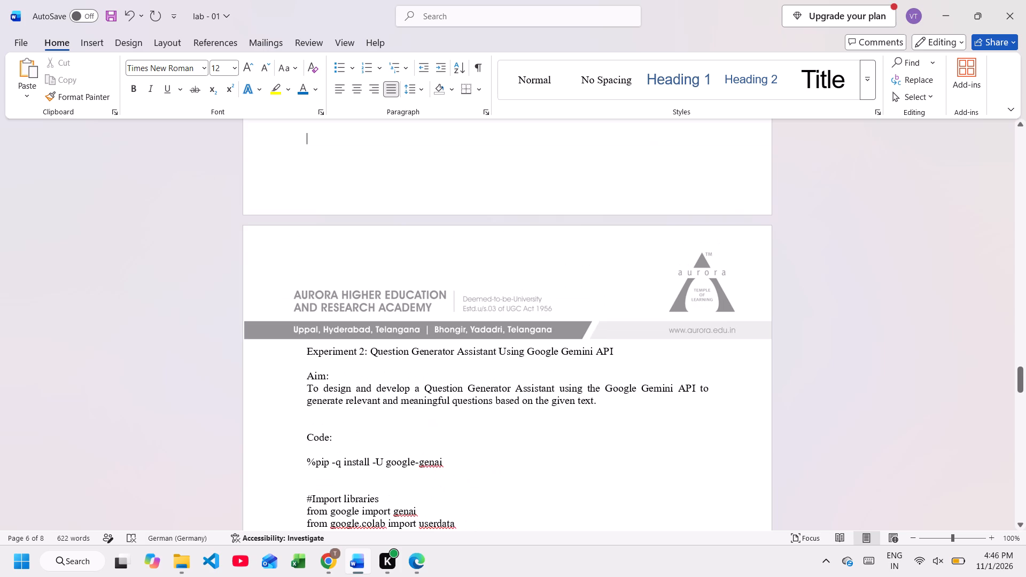
Make the title "Experiment 2: Question Generator Assistant Using Google Gemini API" bold and blue.
scroll(395, 522, "down", 1)
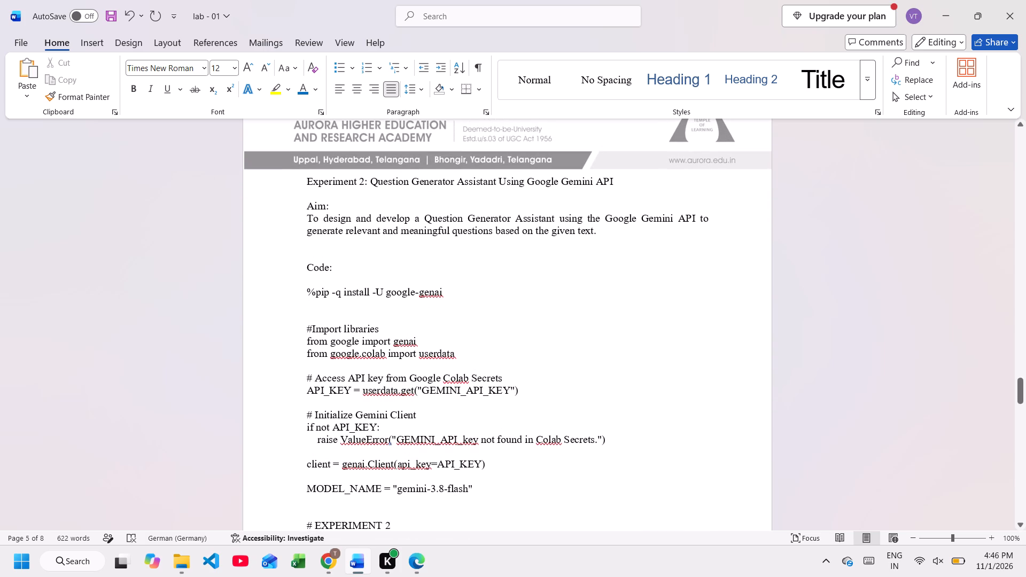
left_click(607, 446)
left_click_drag(639, 186, 469, 181)
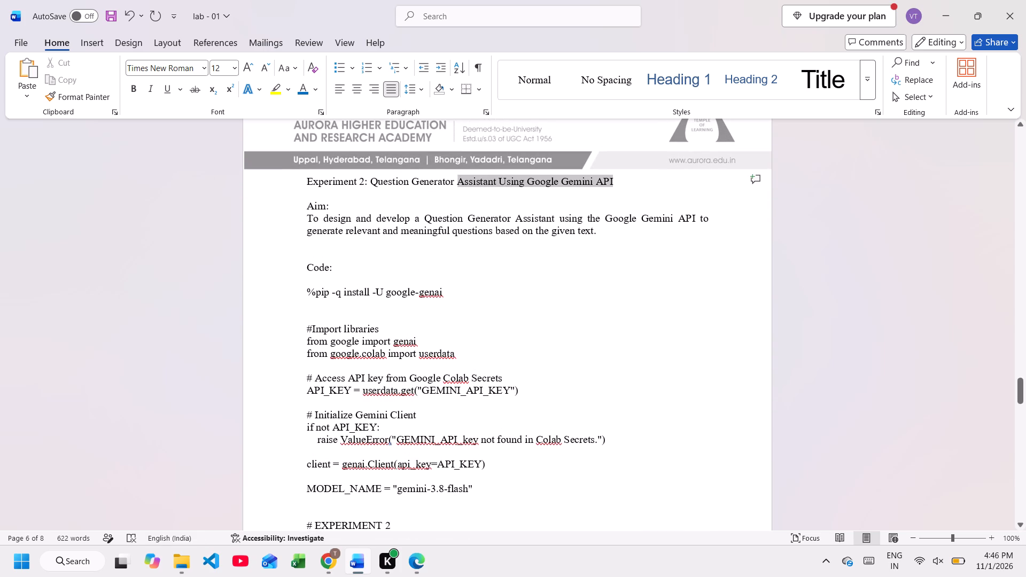
left_click_drag(469, 181, 446, 181)
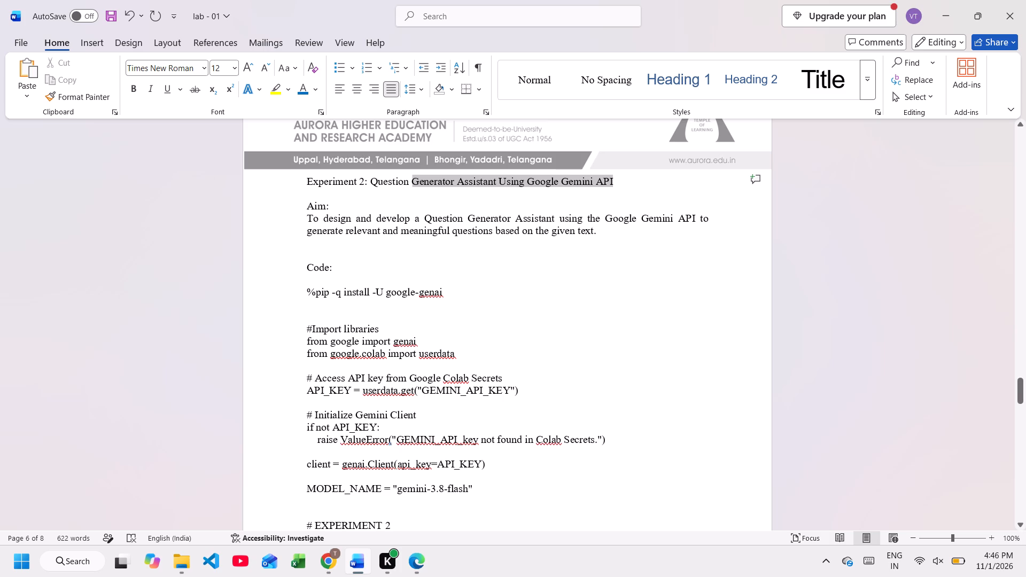
left_click_drag(446, 181, 326, 181)
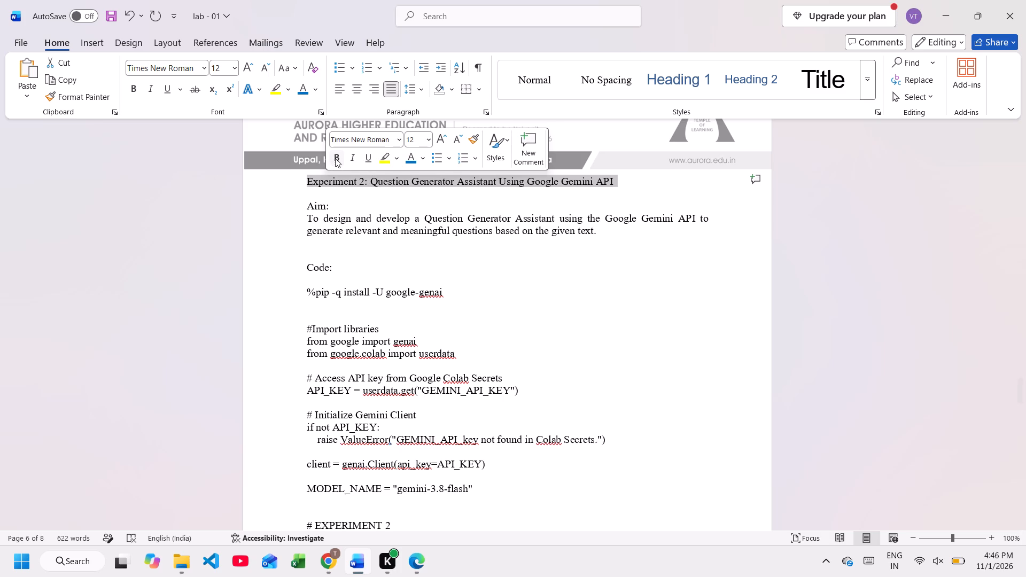
left_click(335, 158)
left_click(408, 160)
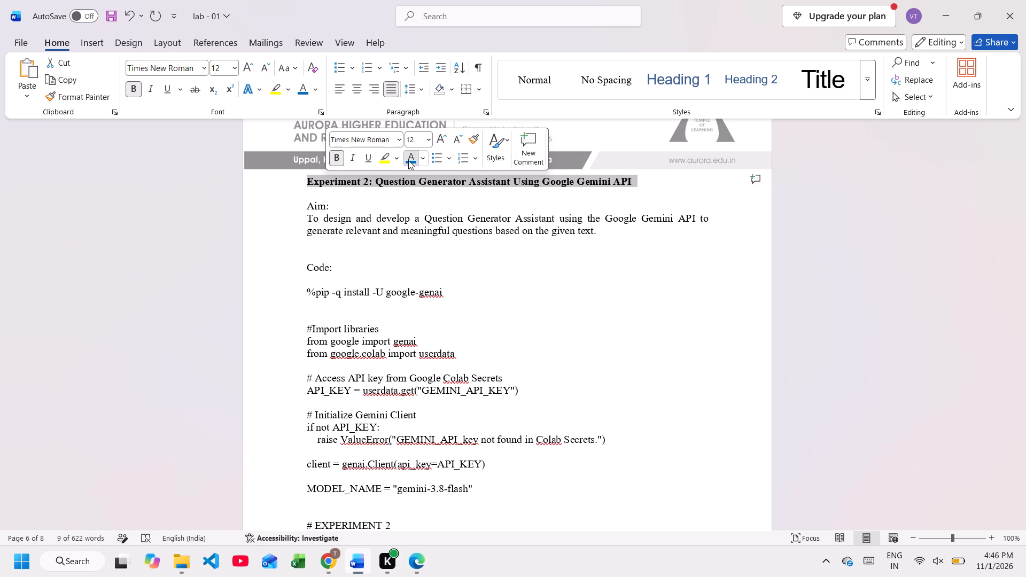
Make the "Aim:" label under the Experiment 2 title bold and insert a blank line below it.
left_click_drag(330, 208, 304, 207)
left_click(314, 189)
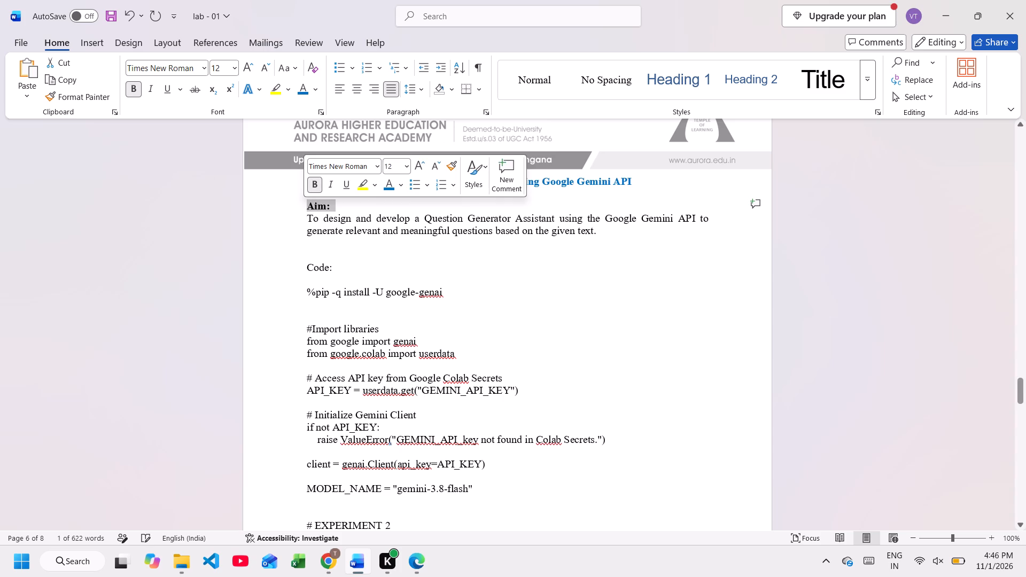
left_click(353, 206)
key("Return")
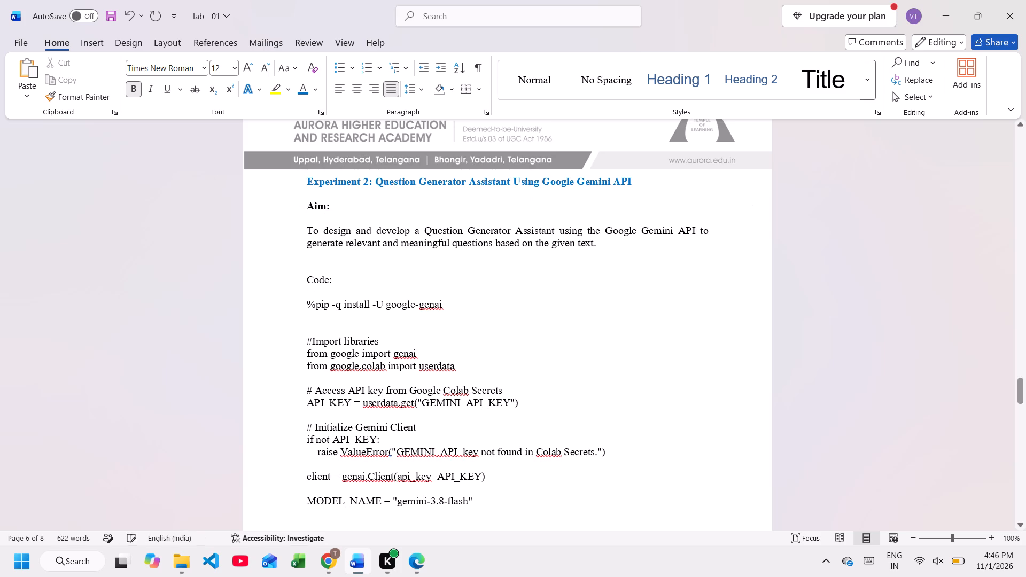
Make the "Code:" label in Experiment 2 bold.
left_click_drag(348, 275, 301, 280)
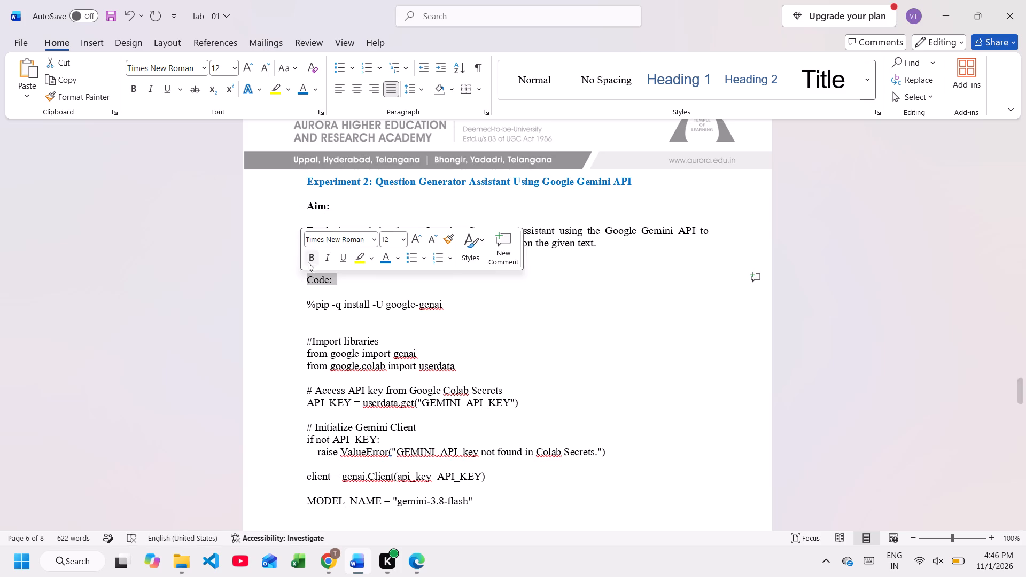
left_click(308, 261)
Make the "Output:" label above Experiment 2's output screenshot bold.
scroll(366, 361, "down", 1)
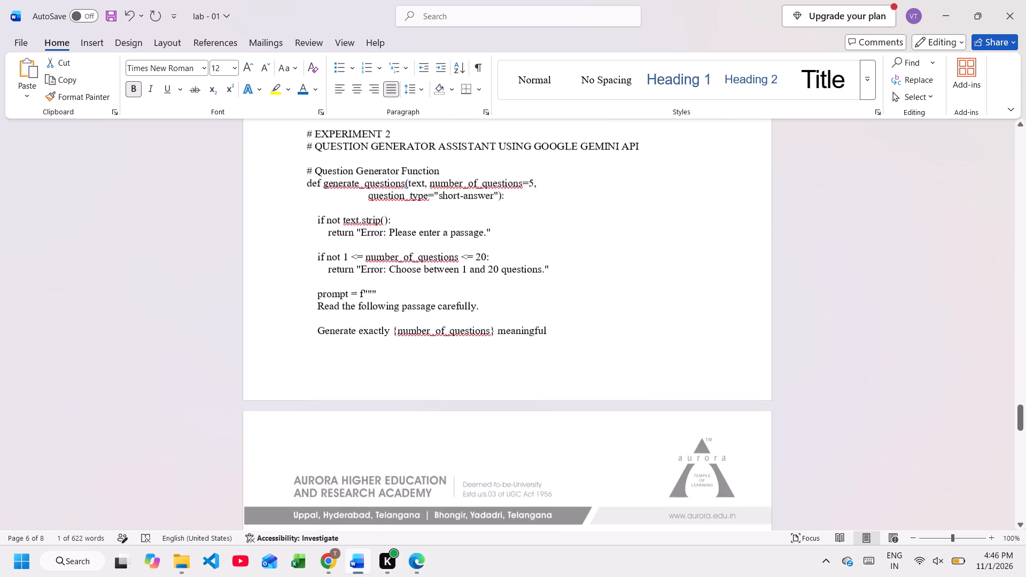
scroll(366, 361, "down", 2)
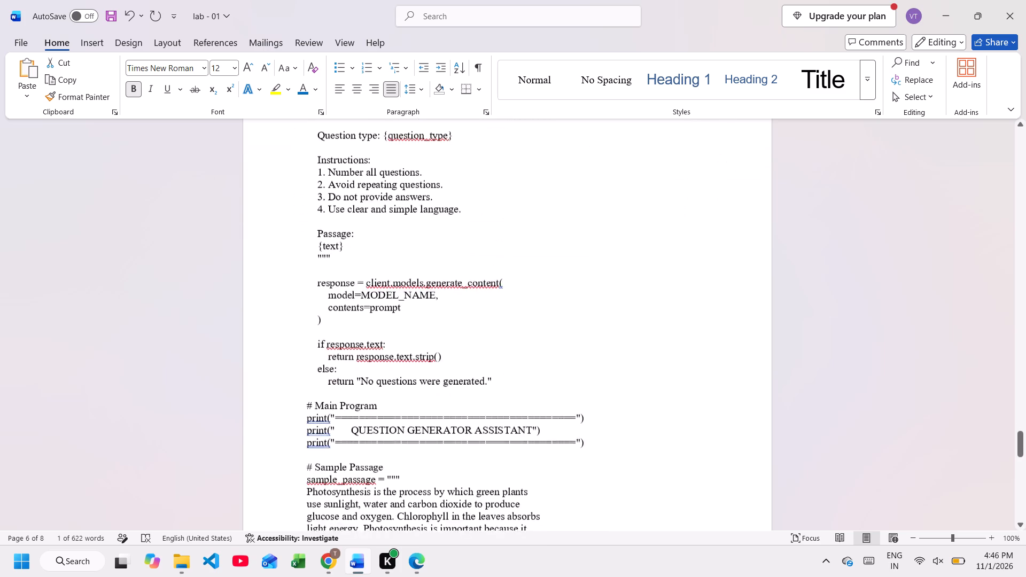
scroll(362, 380, "down", 1)
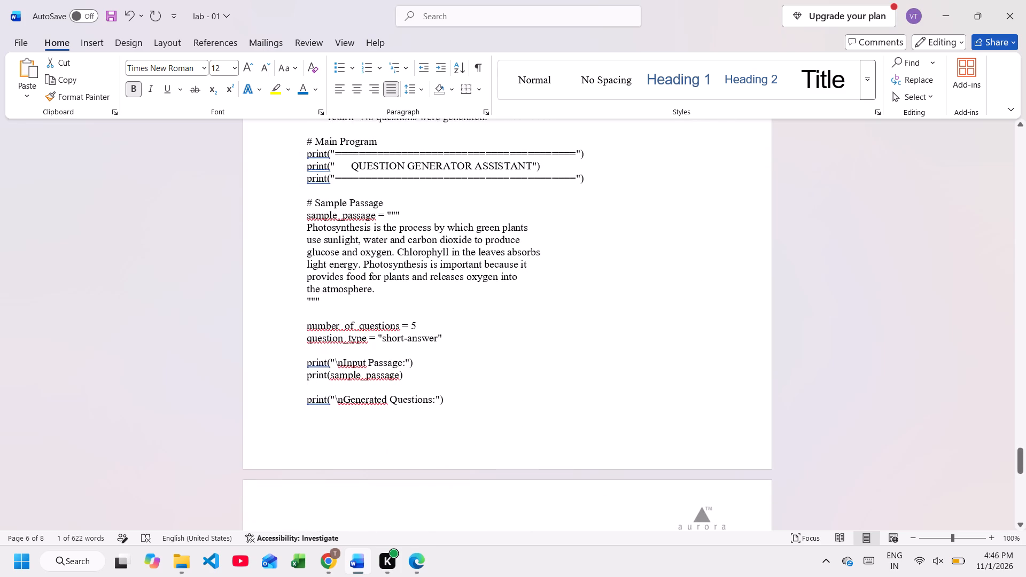
scroll(374, 324, "down", 1)
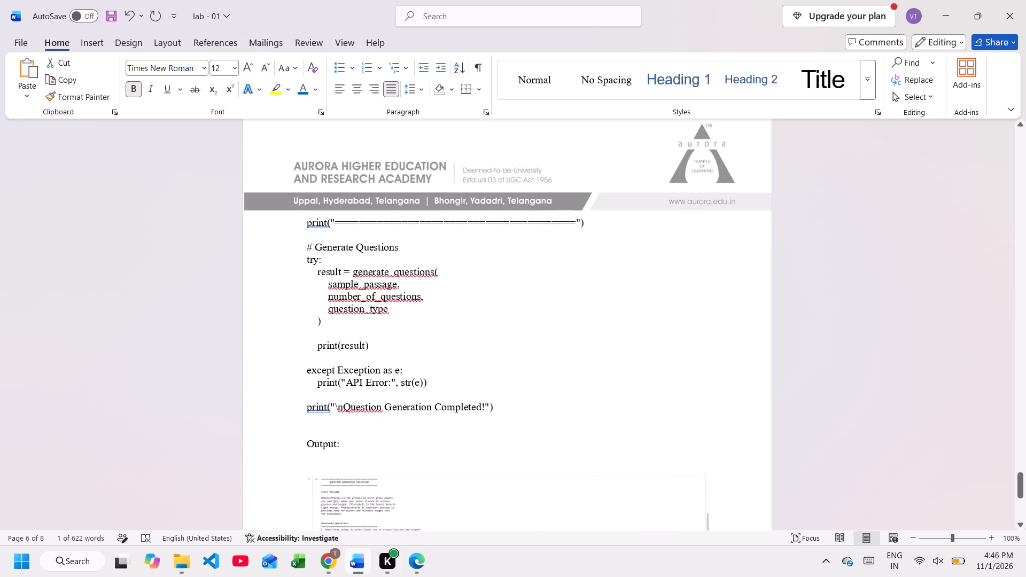
scroll(378, 359, "down", 1)
left_click_drag(350, 368, 314, 353)
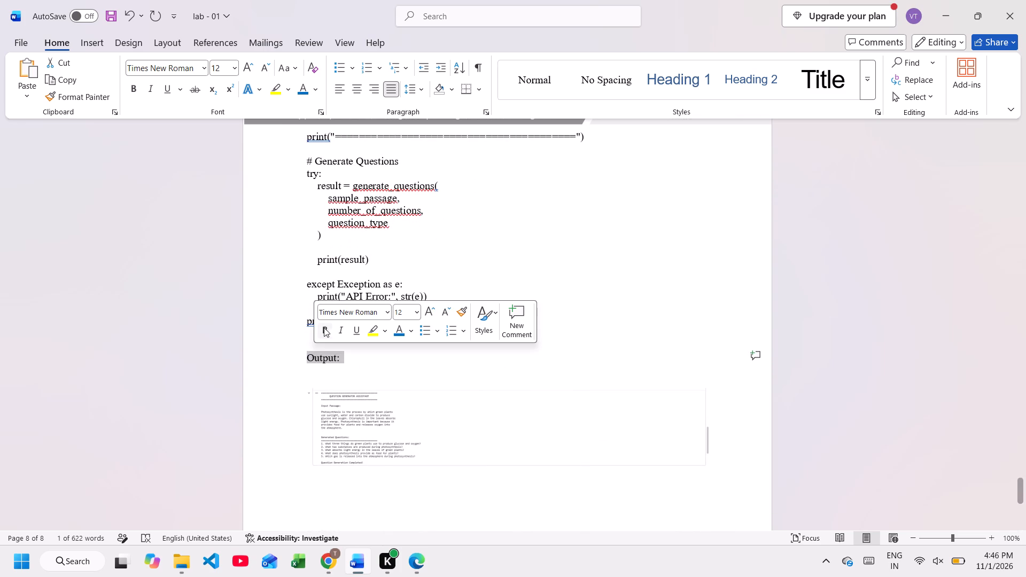
left_click(328, 325)
left_click(386, 257)
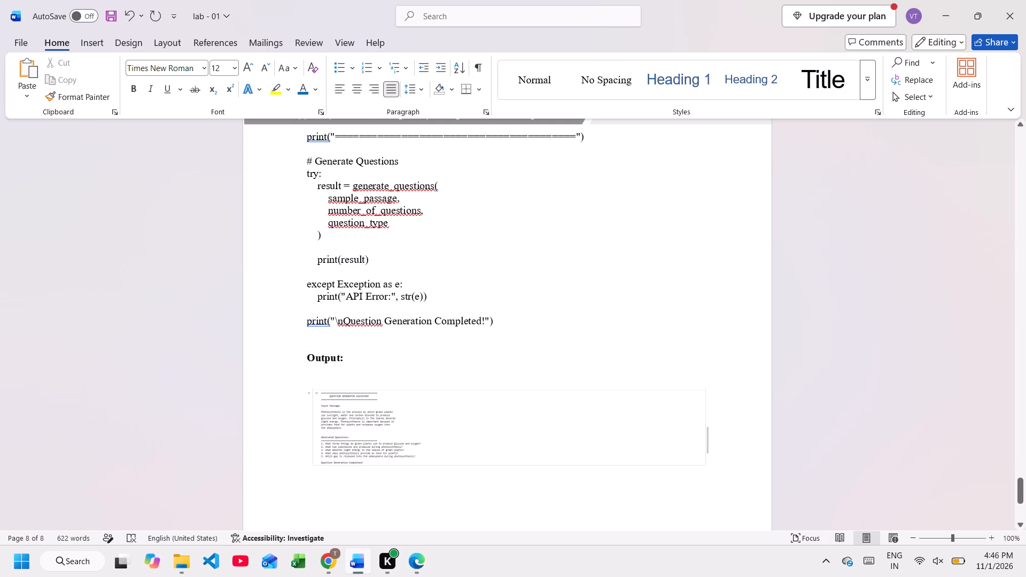
Save the lab report document.
key("ctrl+s")
Review the report from the cover page through the certificate and student details tables to the start of Experiment 1.
scroll(386, 257, "up", 6)
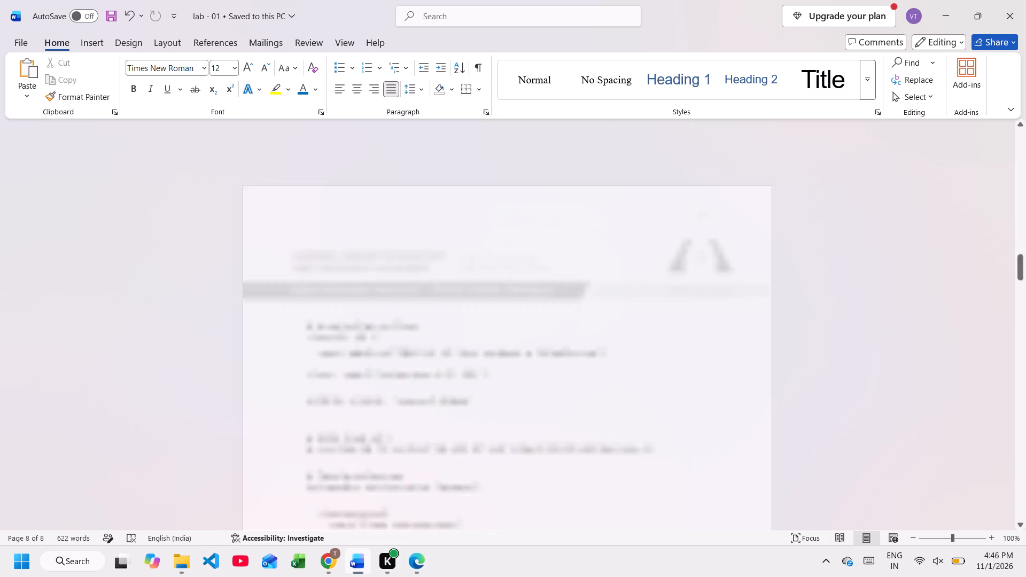
scroll(386, 257, "up", 9)
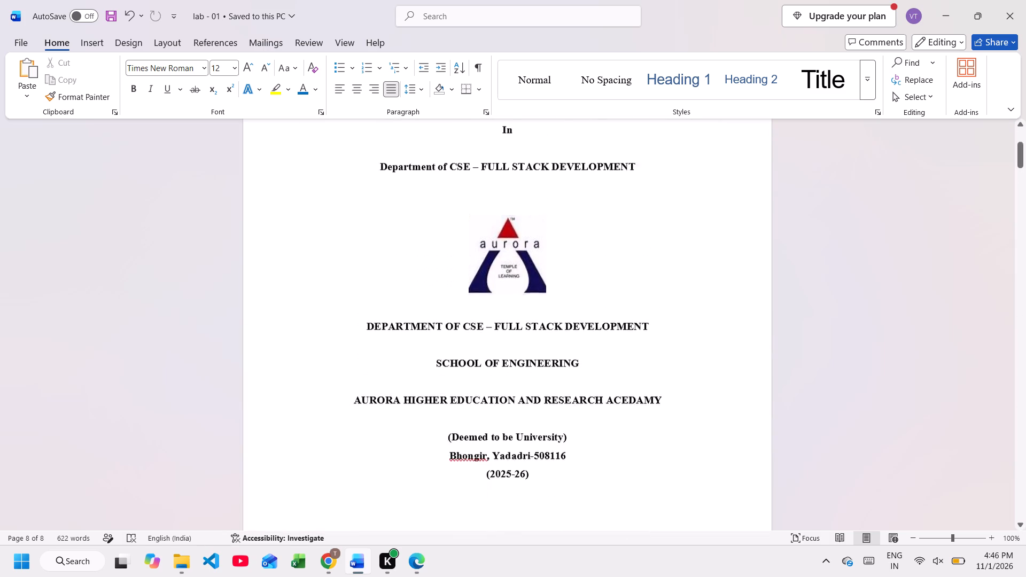
scroll(386, 257, "down", 2)
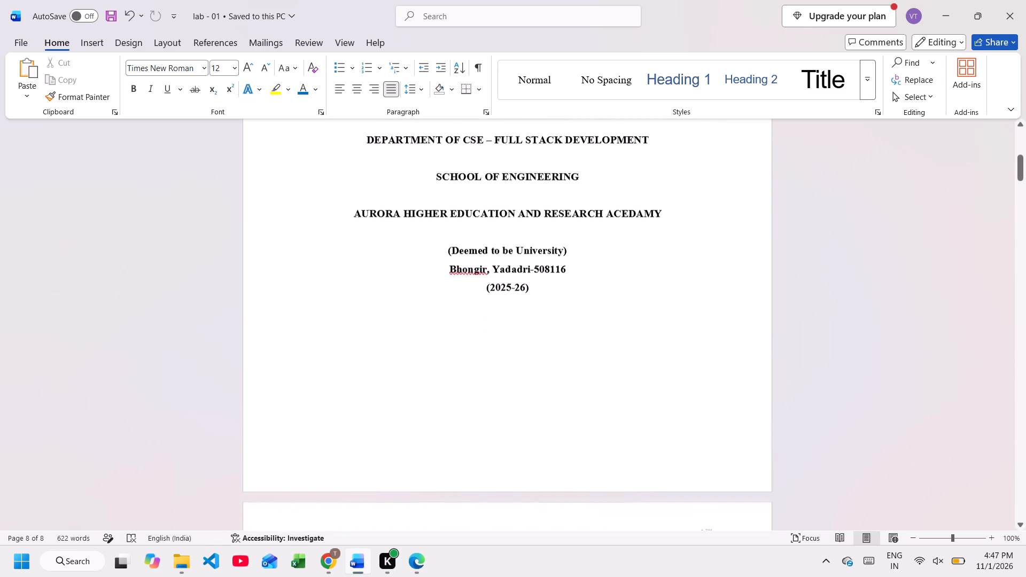
scroll(386, 257, "down", 2)
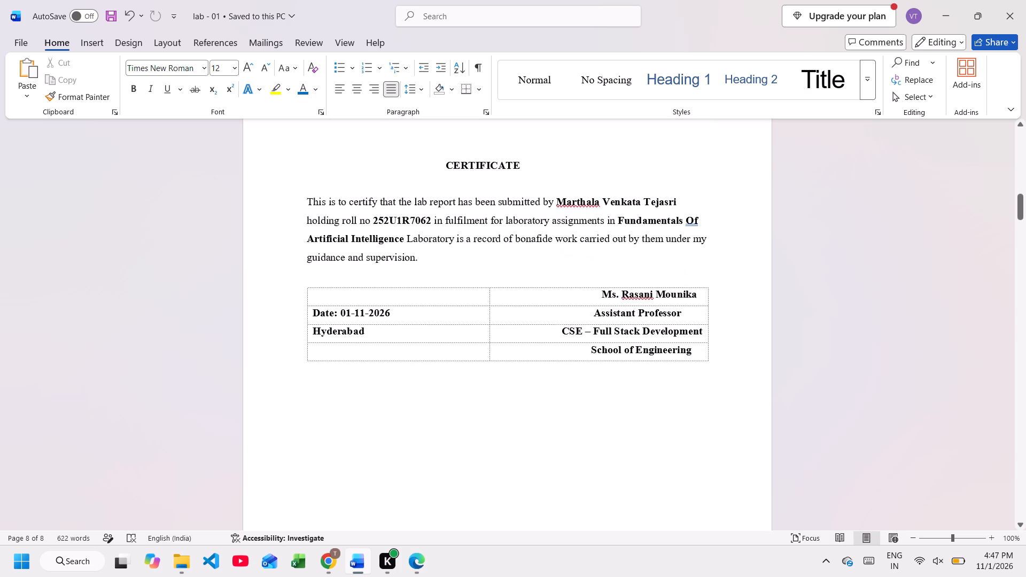
scroll(386, 257, "down", 3)
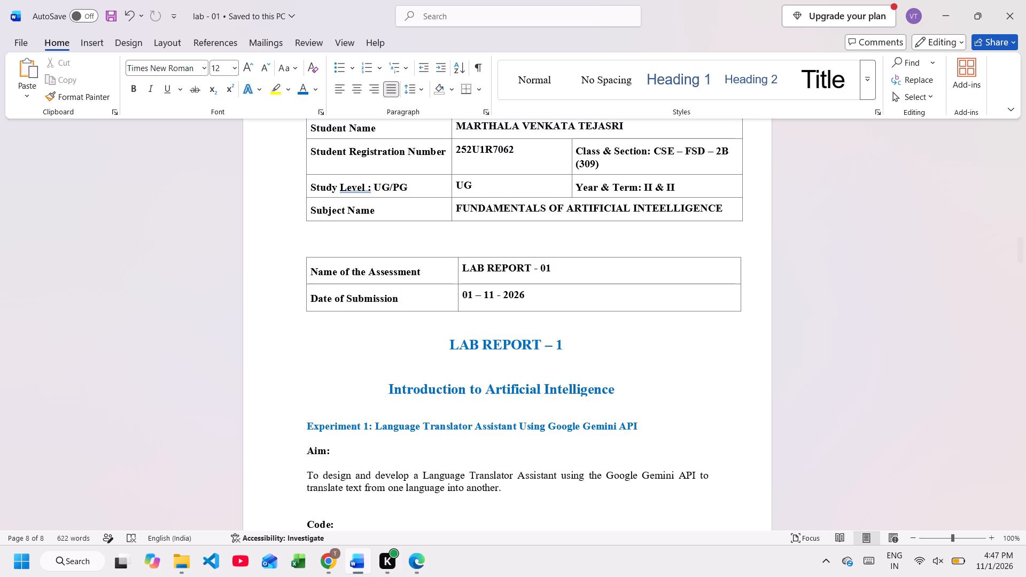
scroll(386, 257, "down", 1)
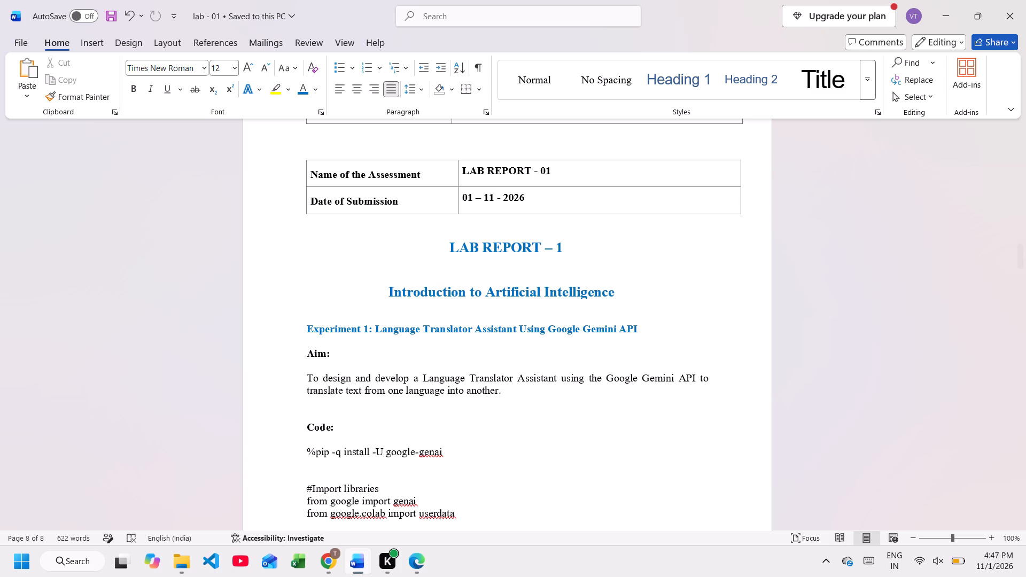
Review the report from Experiment 1's aim and code through Experiment 2's code to its output screenshot at the end.
scroll(386, 257, "down", 1)
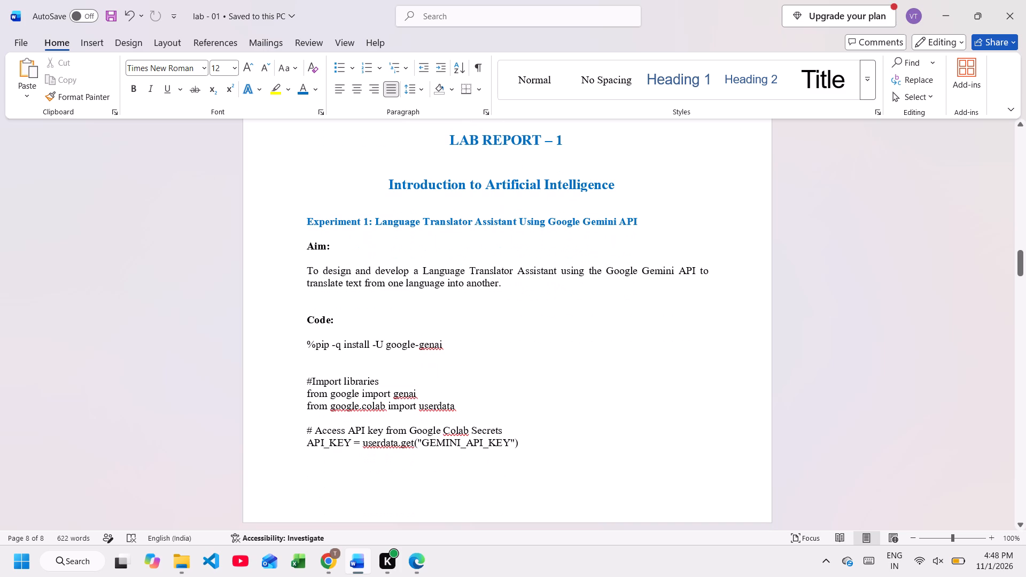
scroll(386, 257, "down", 1)
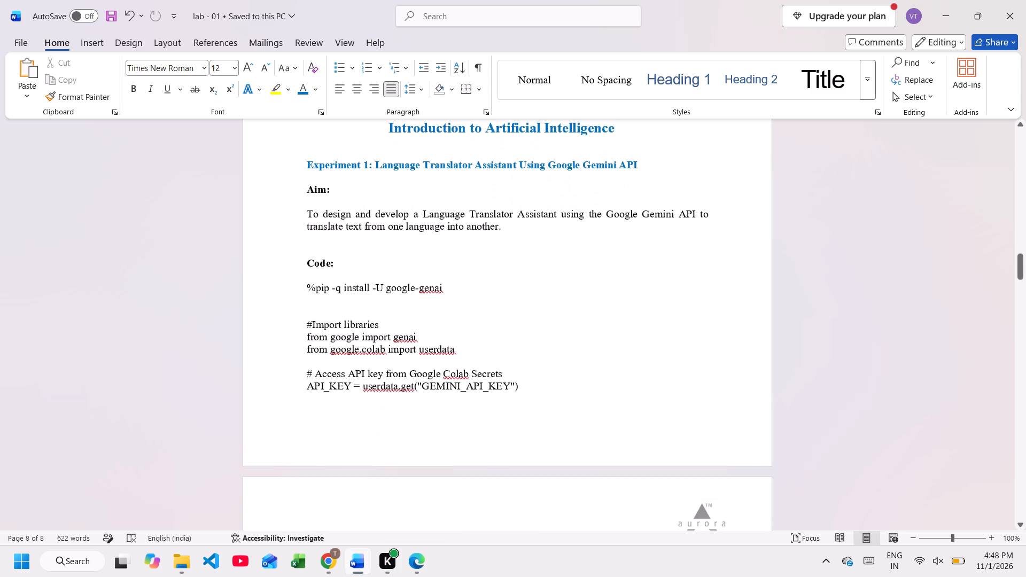
scroll(386, 257, "down", 2)
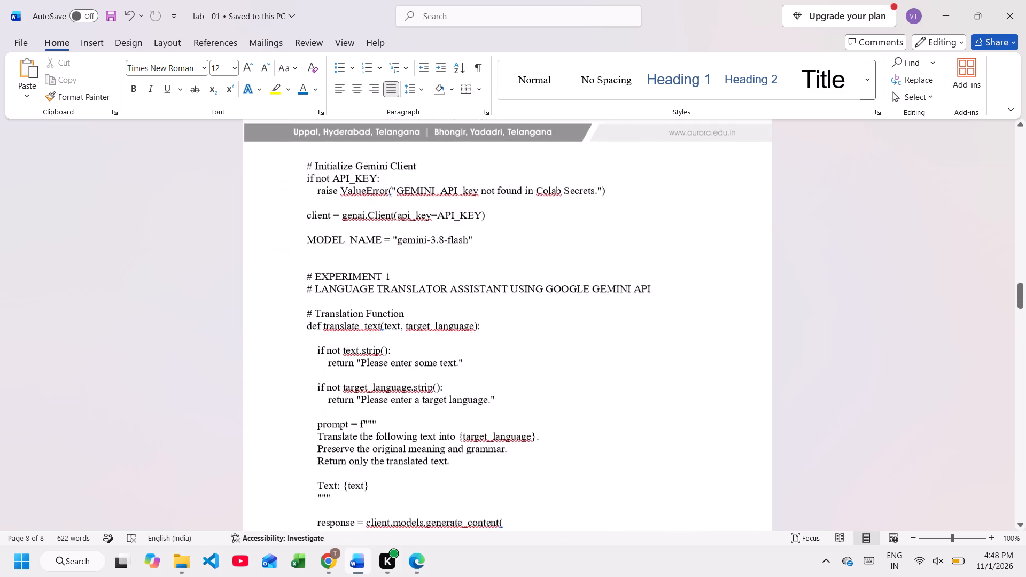
scroll(386, 257, "down", 3)
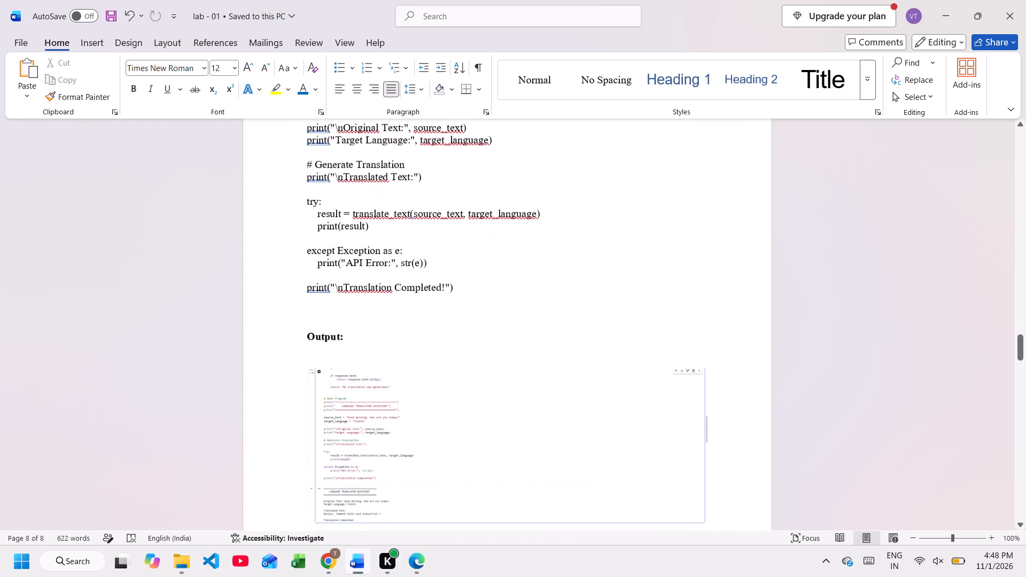
scroll(386, 257, "down", 2)
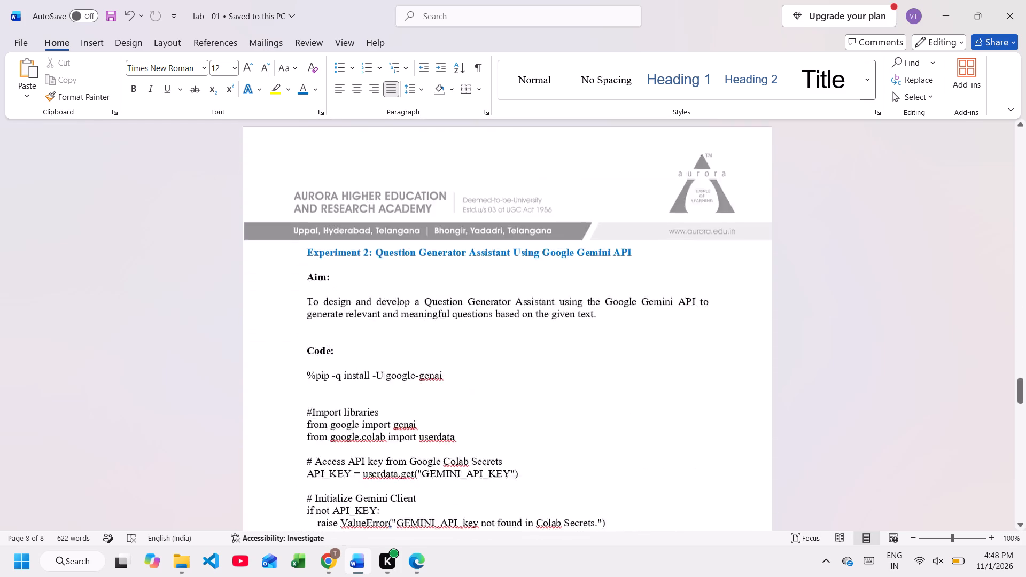
scroll(386, 257, "down", 2)
scroll(386, 257, "up", 2)
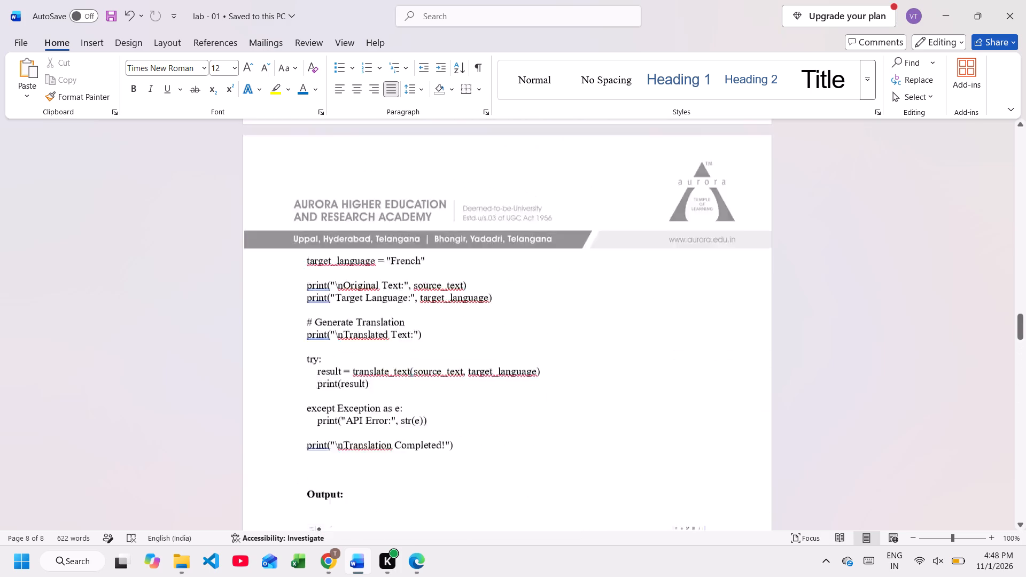
scroll(386, 257, "up", 2)
scroll(386, 257, "down", 1)
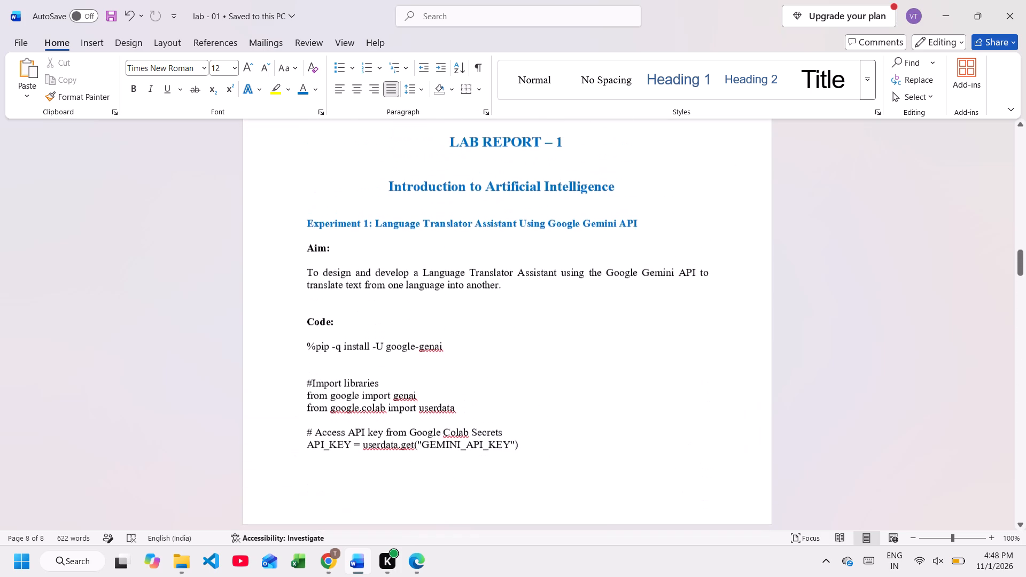
scroll(386, 257, "down", 3)
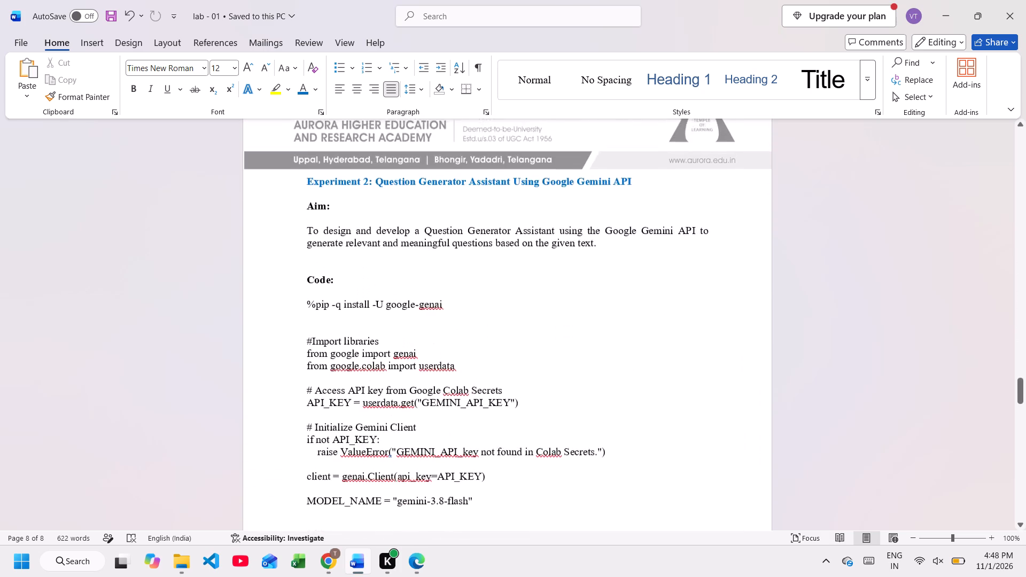
scroll(386, 257, "down", 3)
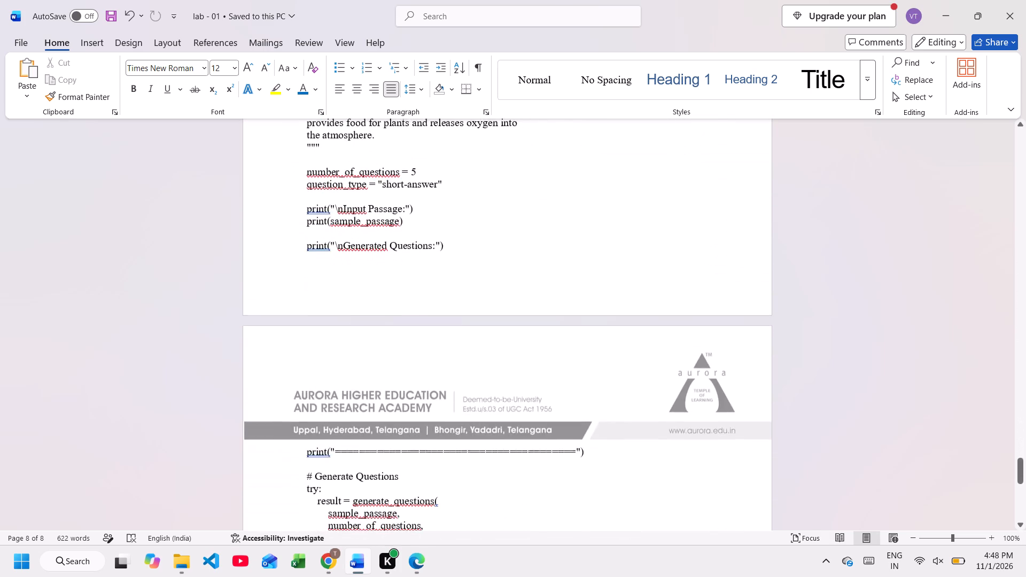
scroll(386, 257, "down", 2)
Add the label "Google Colab Link:" below Experiment 2's output screenshot, leaving blank space above it.
left_click(354, 286)
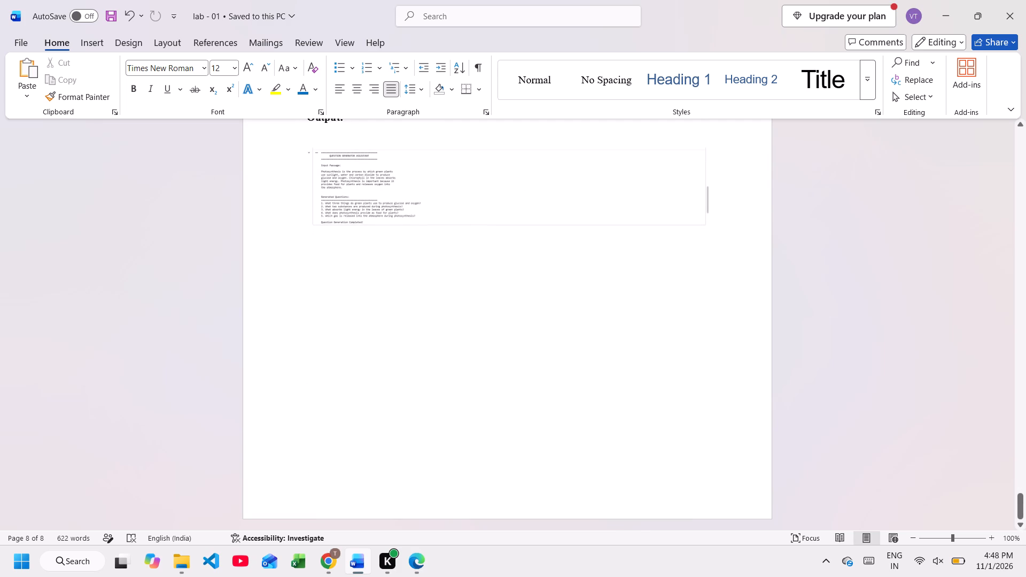
left_click(402, 305)
left_click(751, 234)
key("Return")
key("Return")
key("Return")
key("Return")
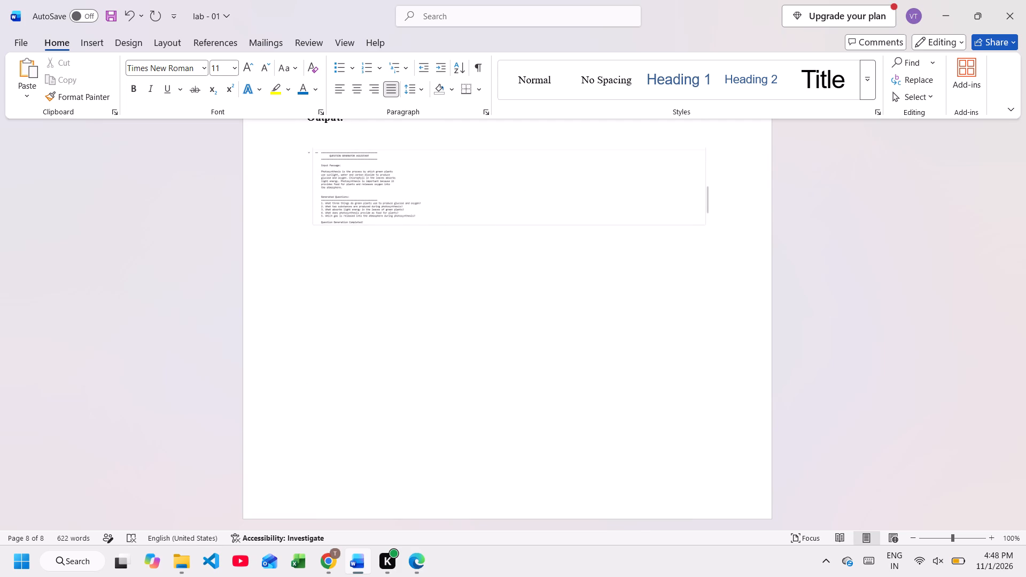
type("Google Colab LI")
key("BackSpace")
type("ink:")
key("space")
key("space")
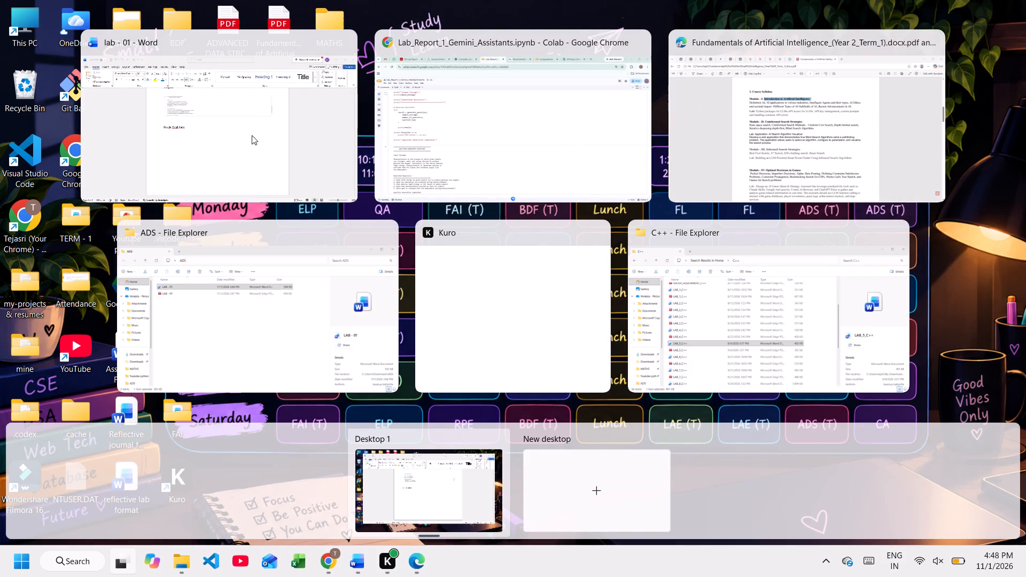
Switch to the Lab_Report_1_Gemini_Assistants.ipynb notebook in Chrome and set its general access to Anyone with the link.
left_click(237, 135)
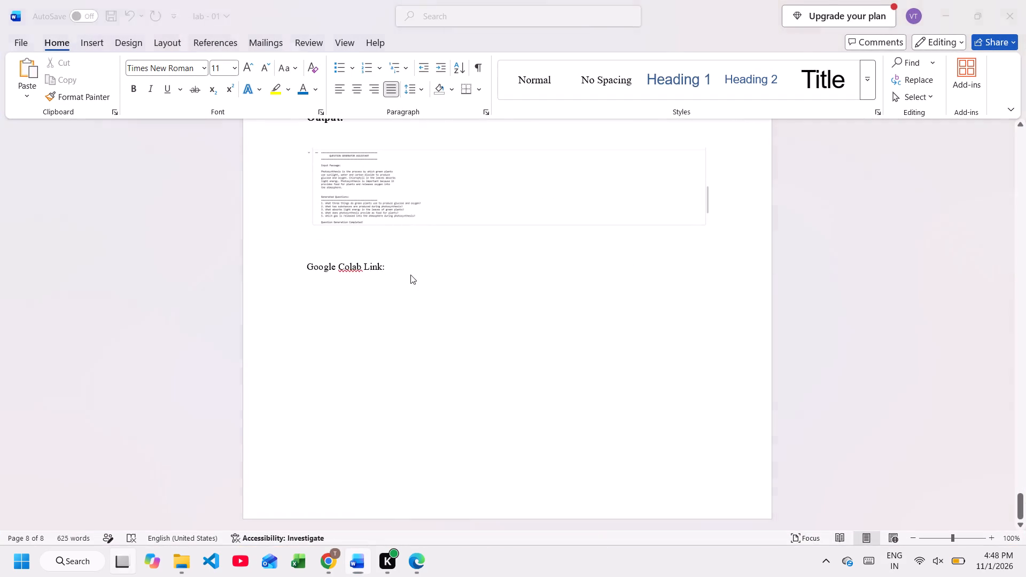
left_click(554, 146)
left_click(978, 100)
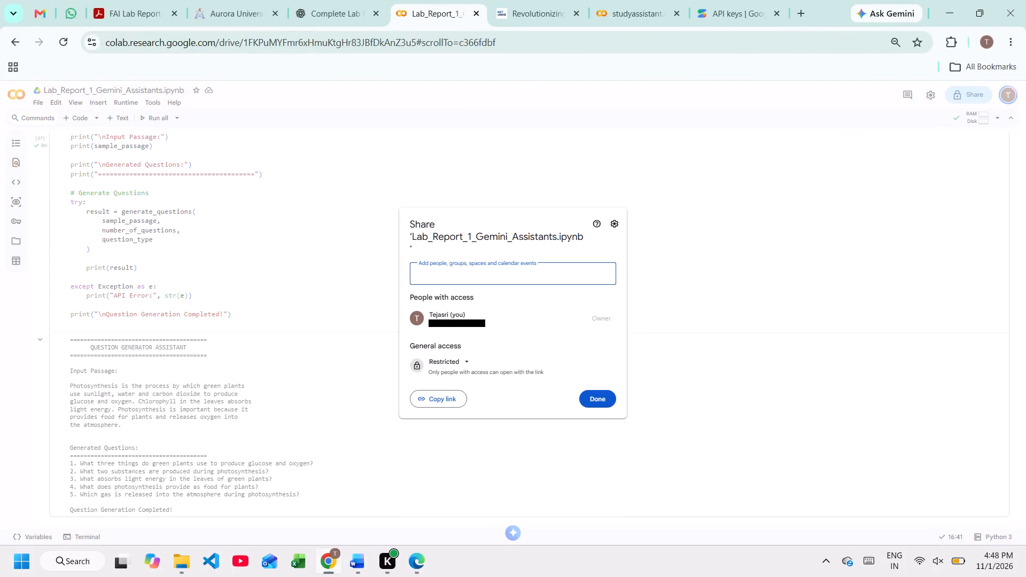
left_click(464, 361)
left_click(455, 401)
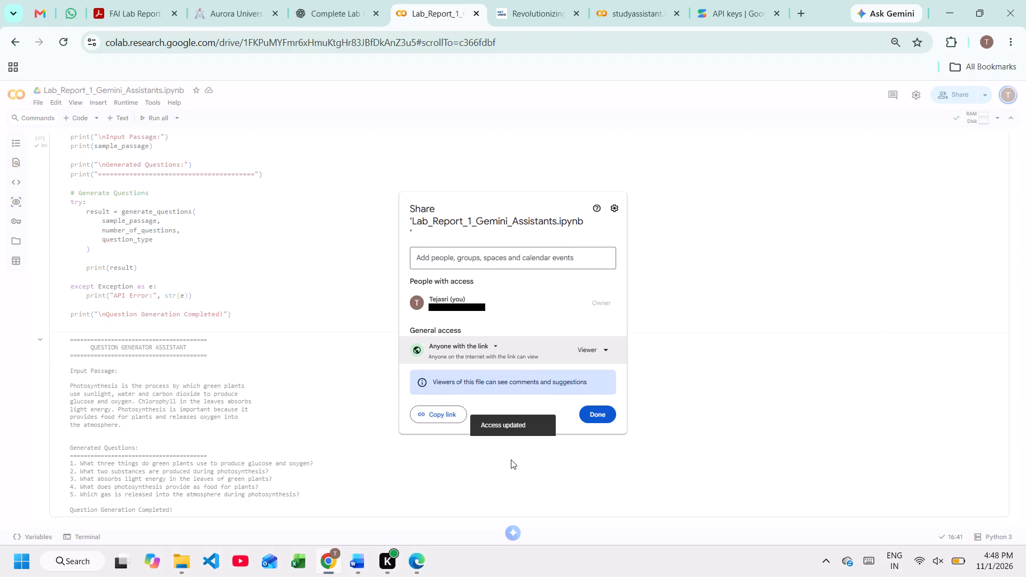
left_click(585, 414)
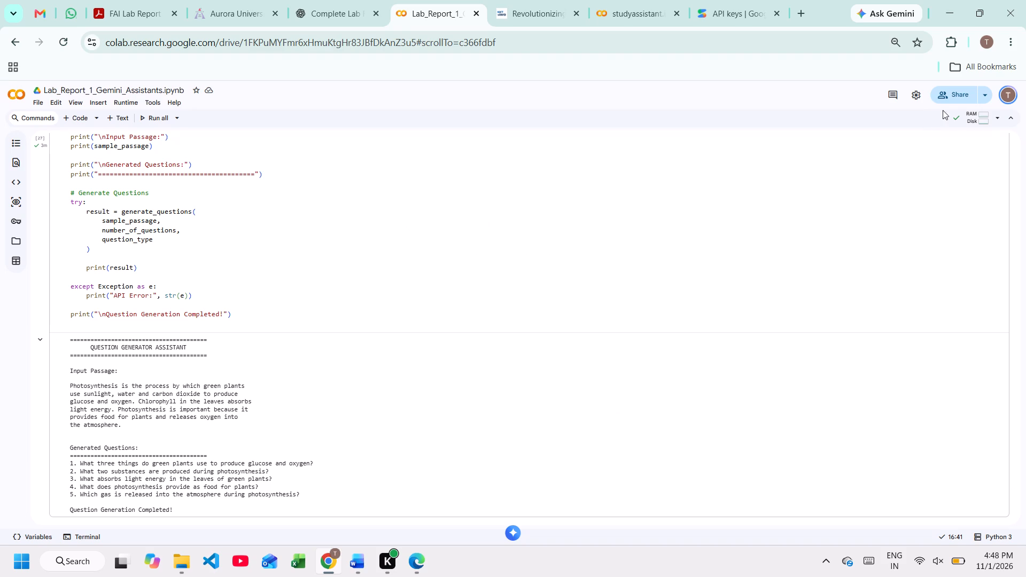
left_click(959, 98)
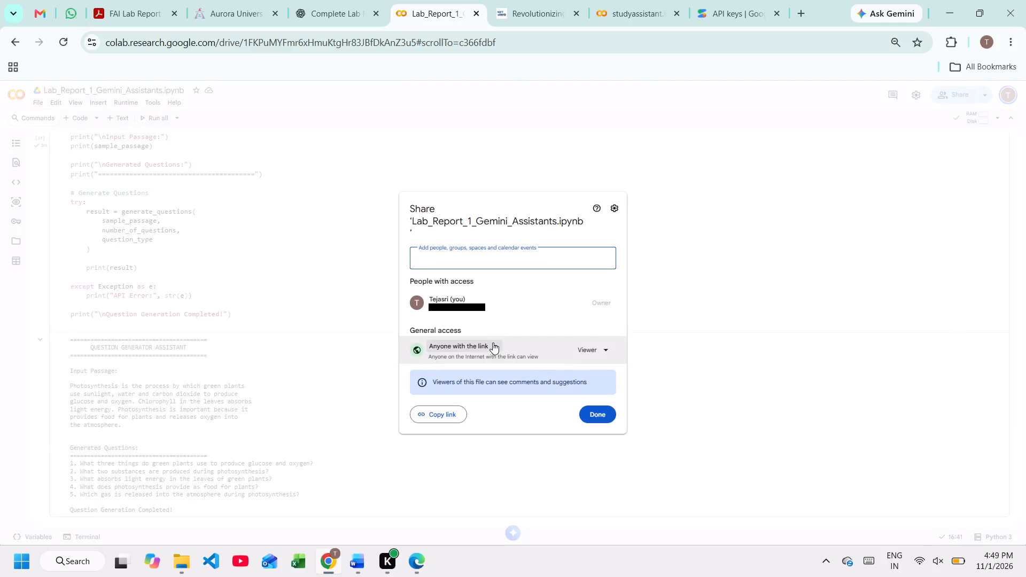
left_click(437, 414)
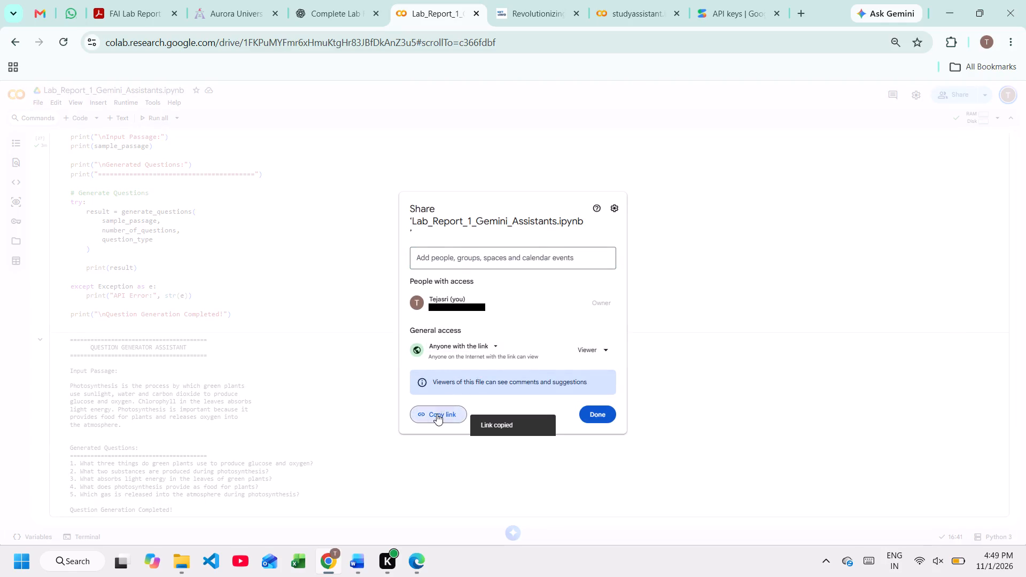
left_click(503, 167)
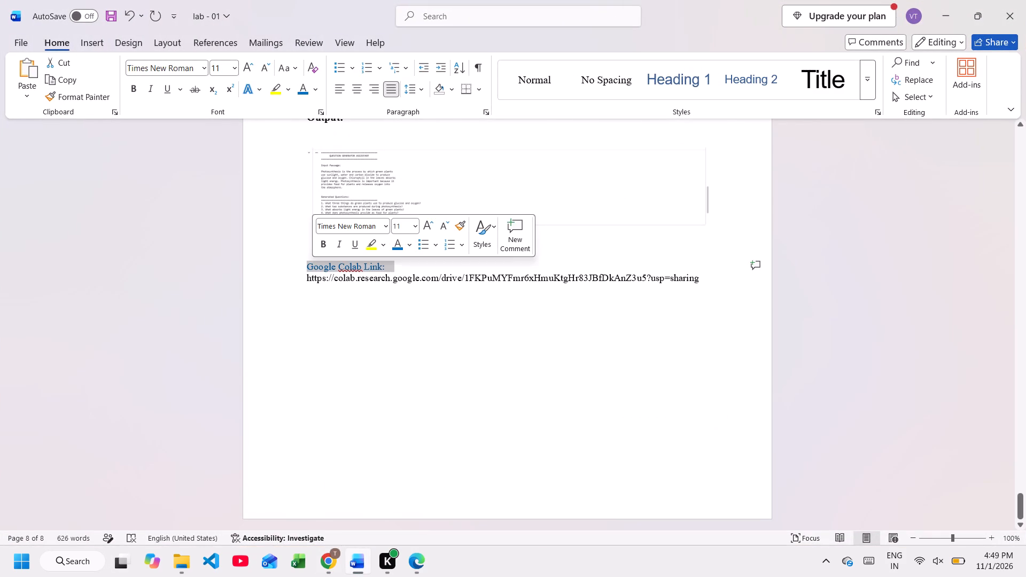
left_click(382, 286)
scroll(571, 287, "down", 1)
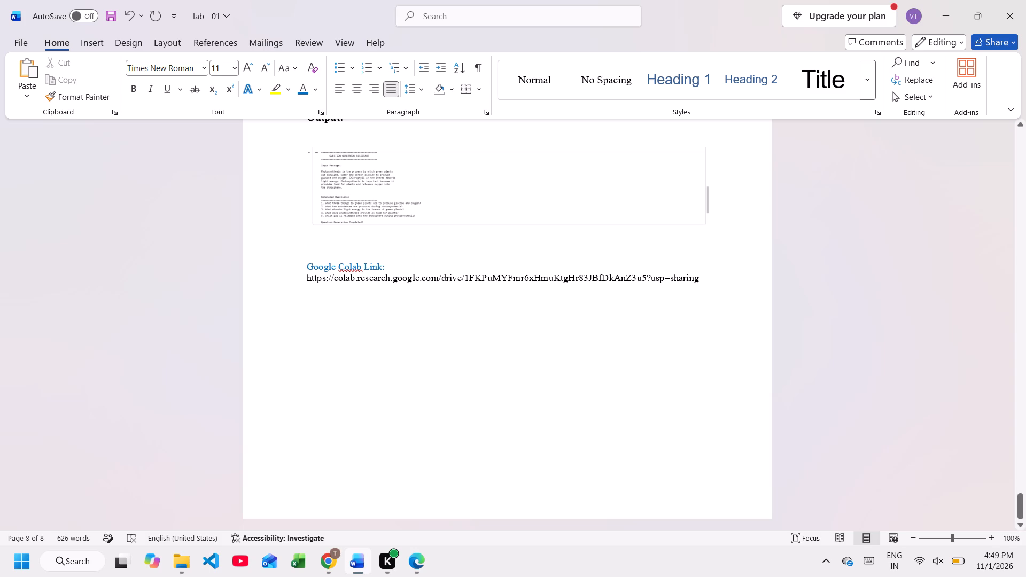
scroll(571, 287, "down", 1)
Set the font size of the "Google Colab Link:" label and the link below it to 12.
left_click(297, 259)
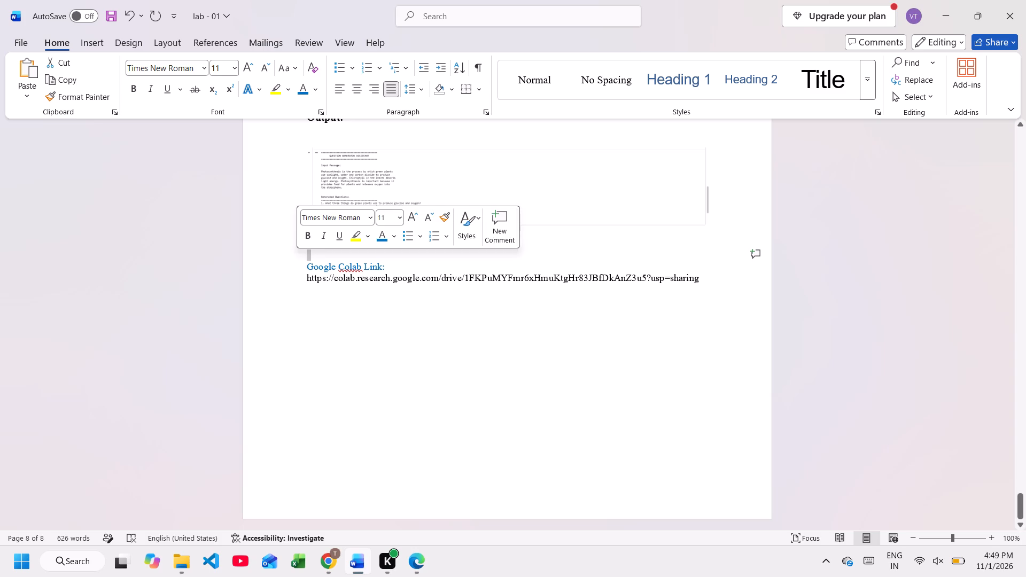
left_click_drag(308, 266, 734, 310)
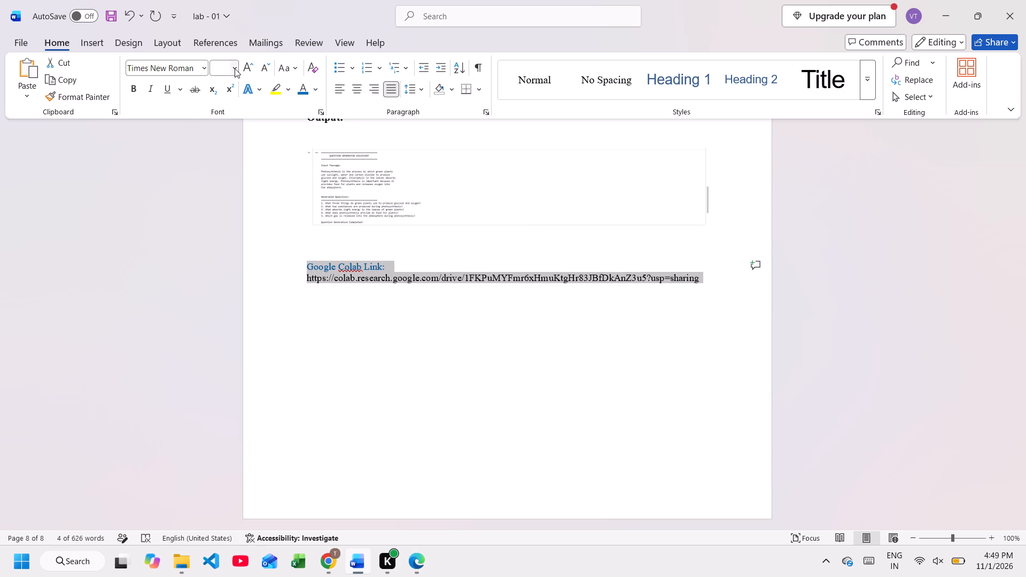
left_click(235, 68)
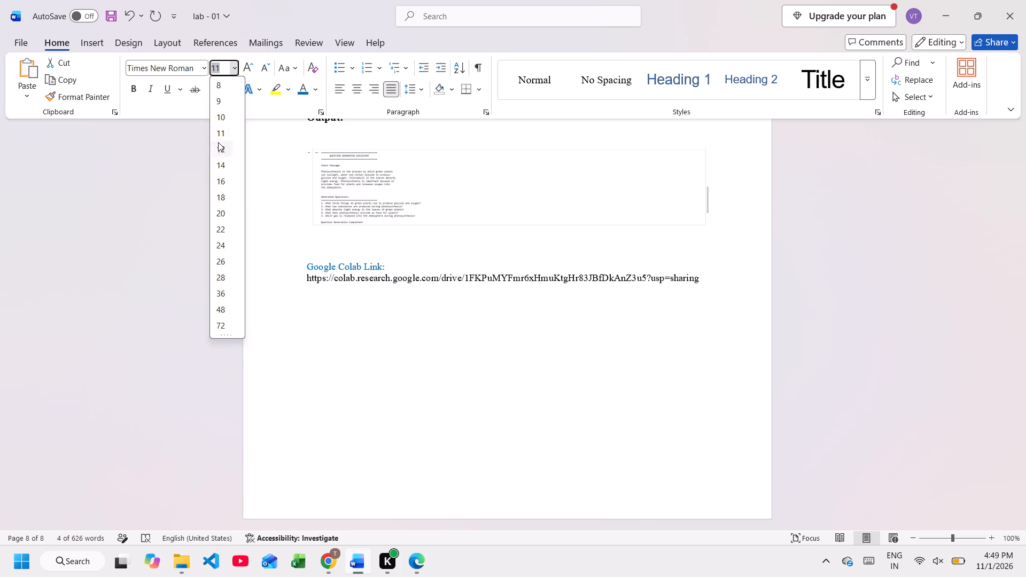
left_click(220, 146)
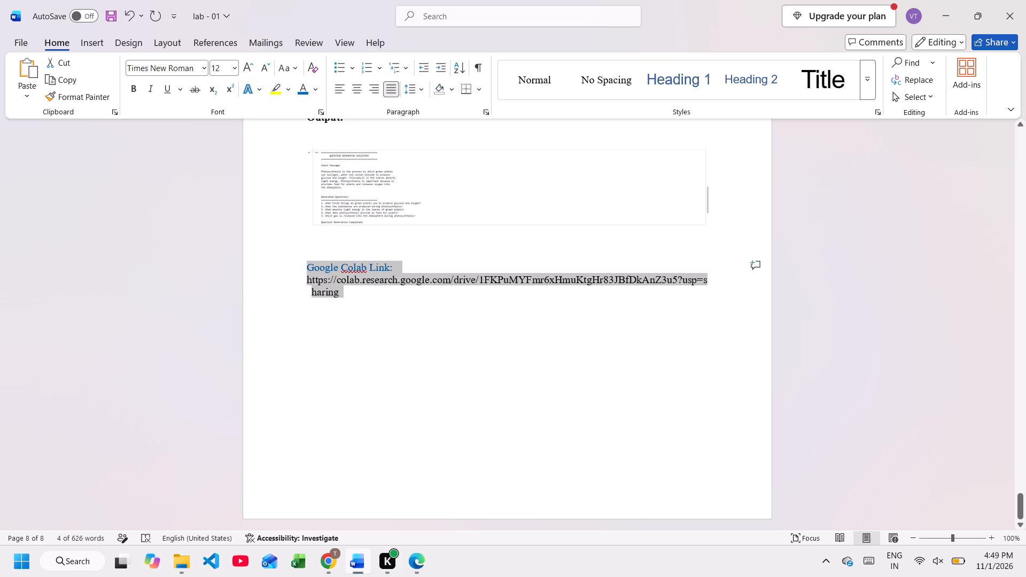
Insert spacing between the "Google Colab Link:" label and the pasted link so they are one blank line apart.
left_click(307, 280)
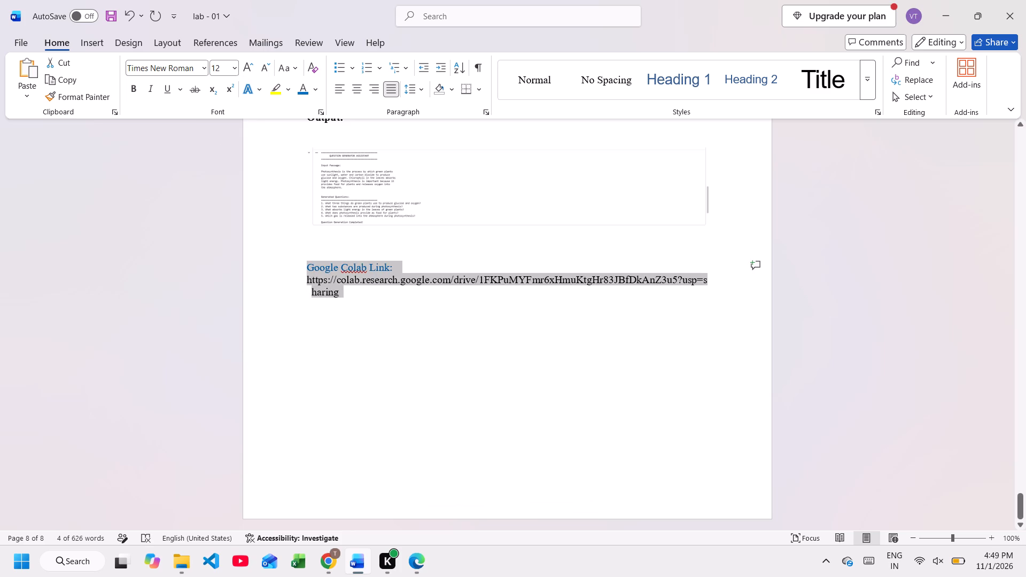
left_click(307, 280)
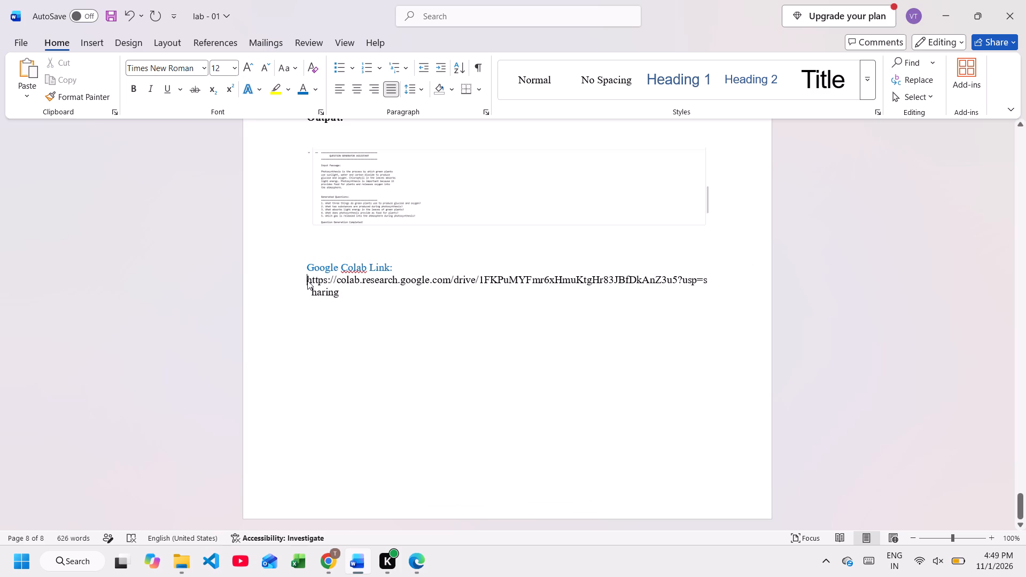
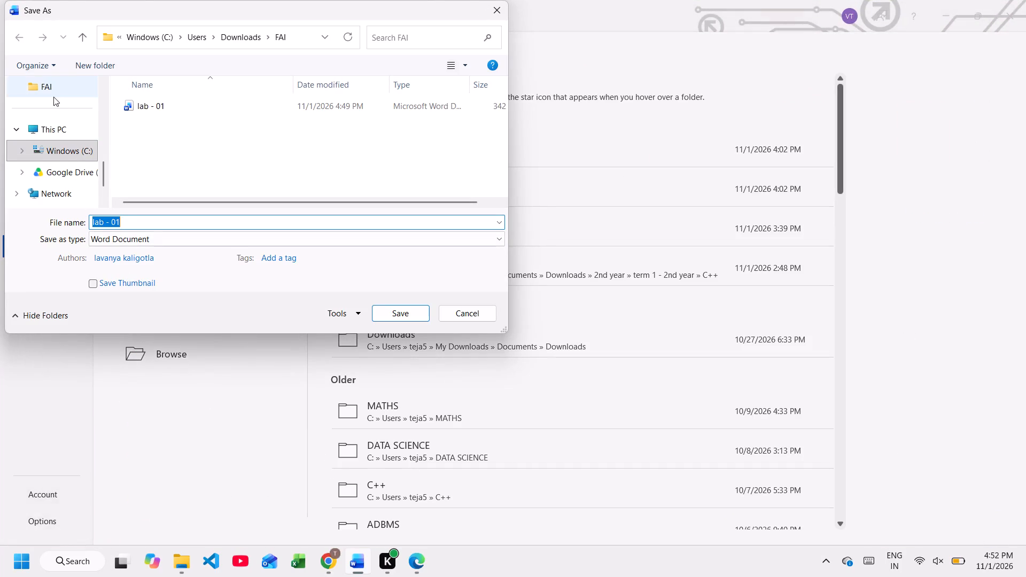
Save the lab report as a PDF in the FAI folder, keeping the file name lab - 01.
left_click(52, 97)
scroll(52, 97, "up", 1)
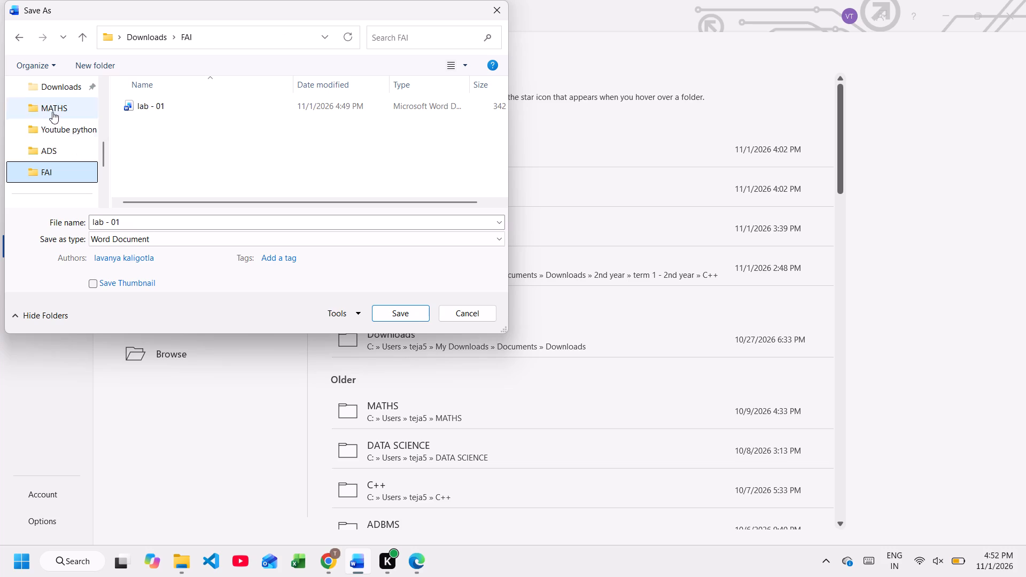
left_click(132, 242)
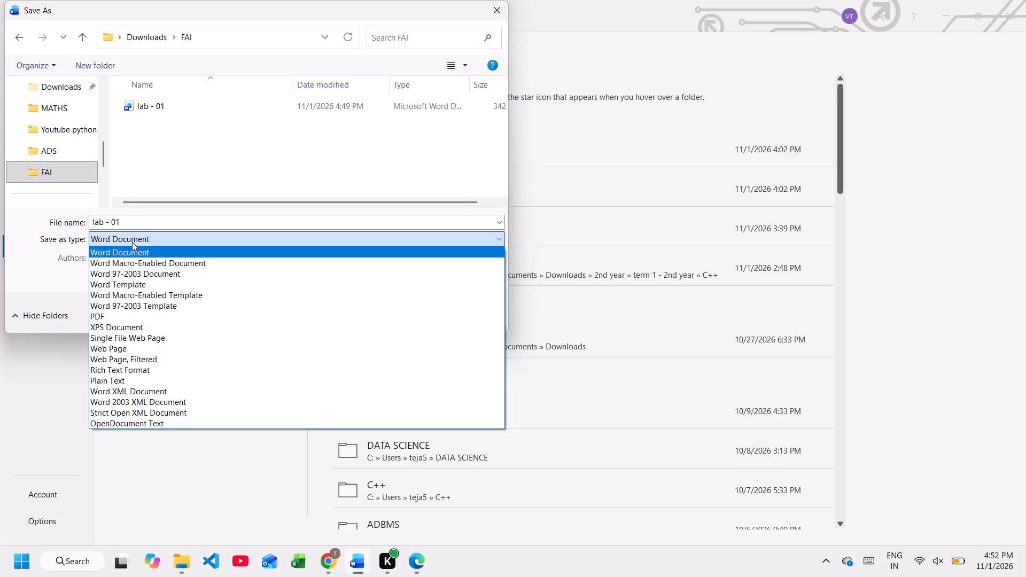
left_click(115, 314)
left_click(404, 349)
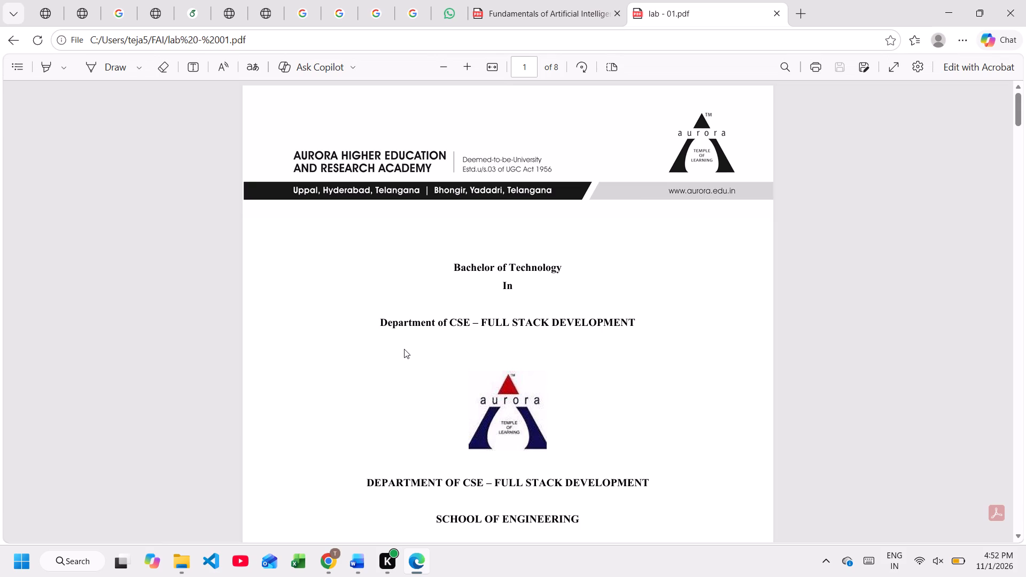
Review the exported lab - 01 PDF, starting with its title page.
scroll(404, 349, "down", 2)
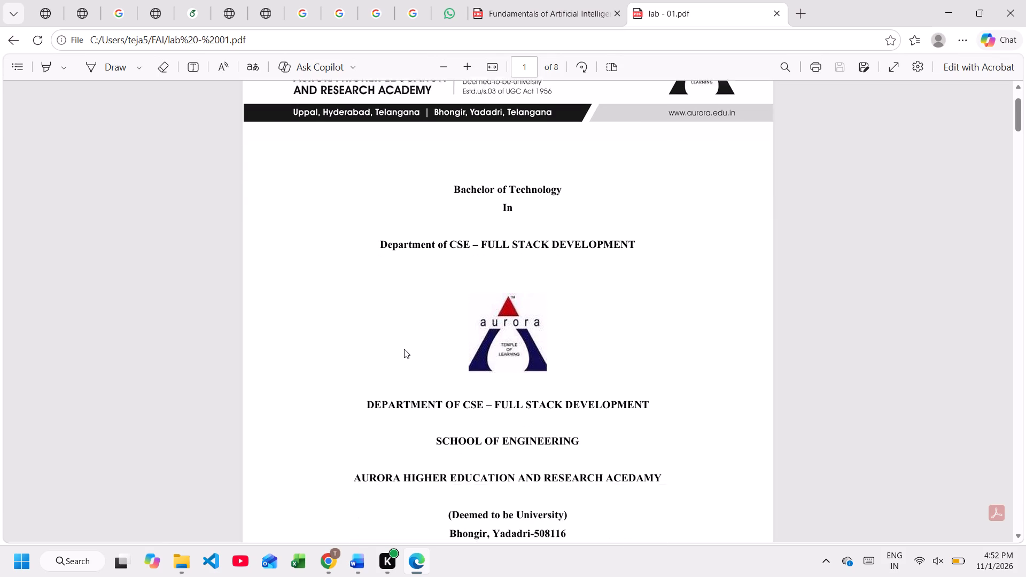
scroll(404, 349, "down", 1)
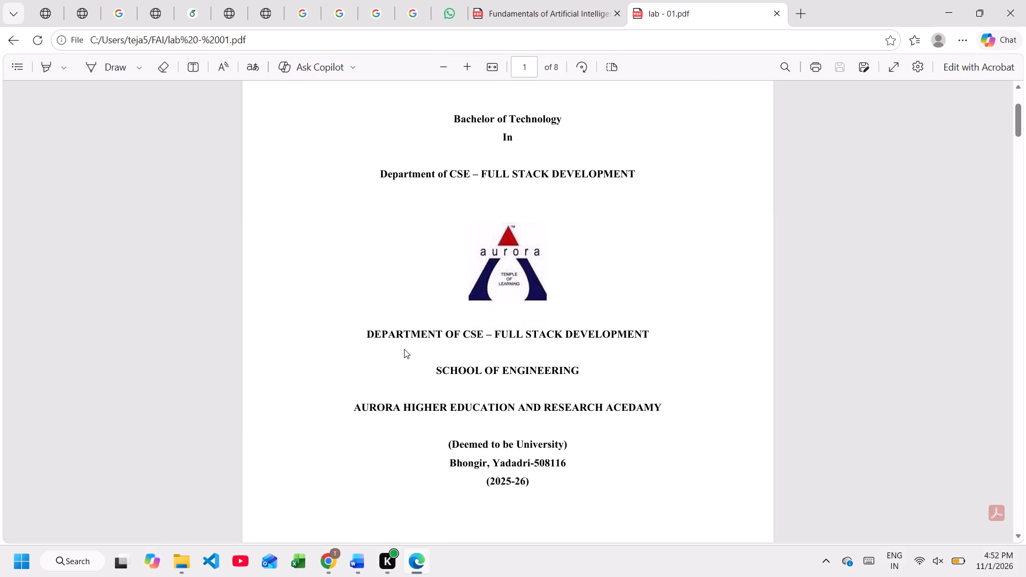
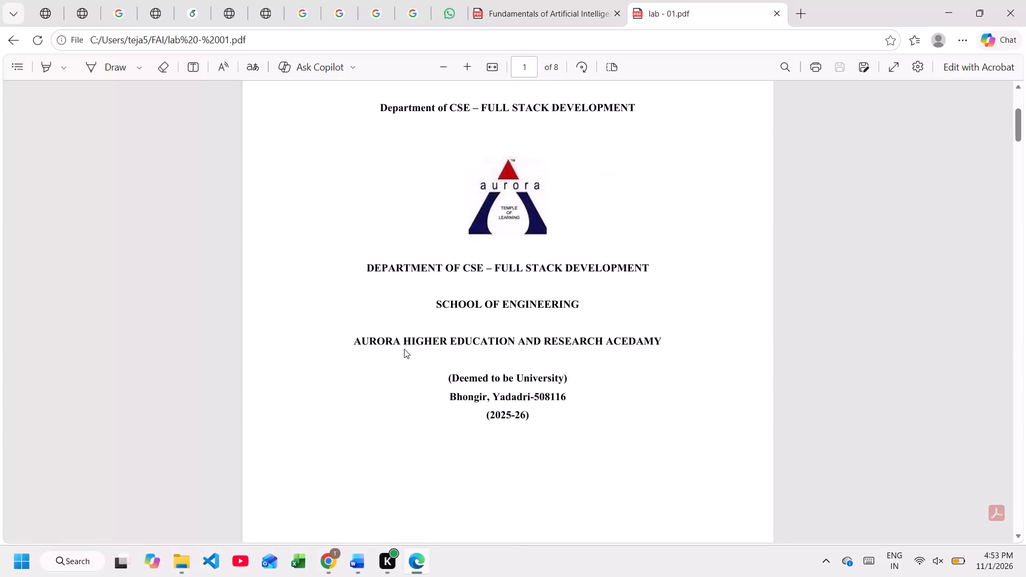
Continue reviewing the exported lab - 01 PDF from the title page to the certificate page.
scroll(404, 349, "down", 1)
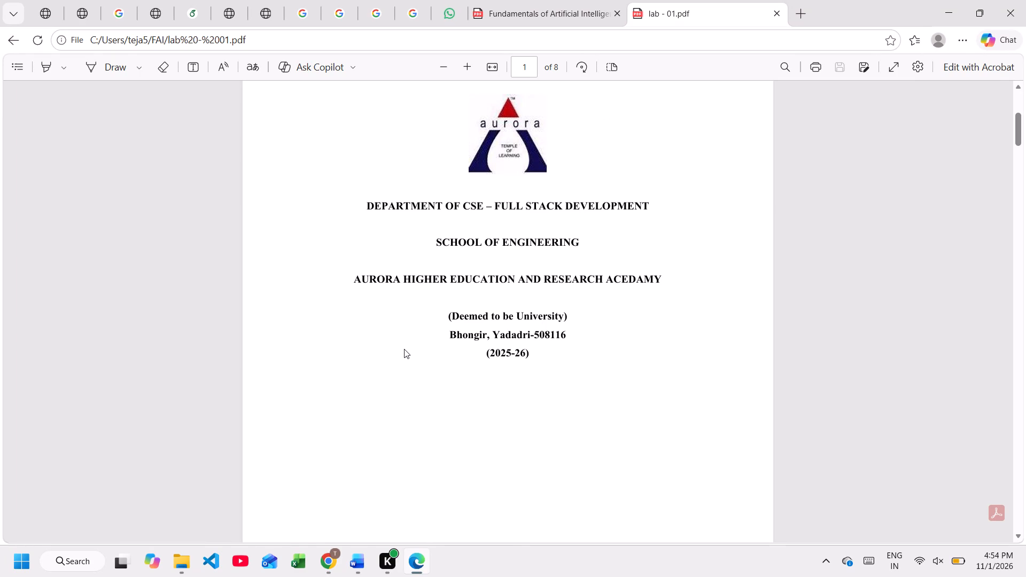
scroll(404, 349, "down", 5)
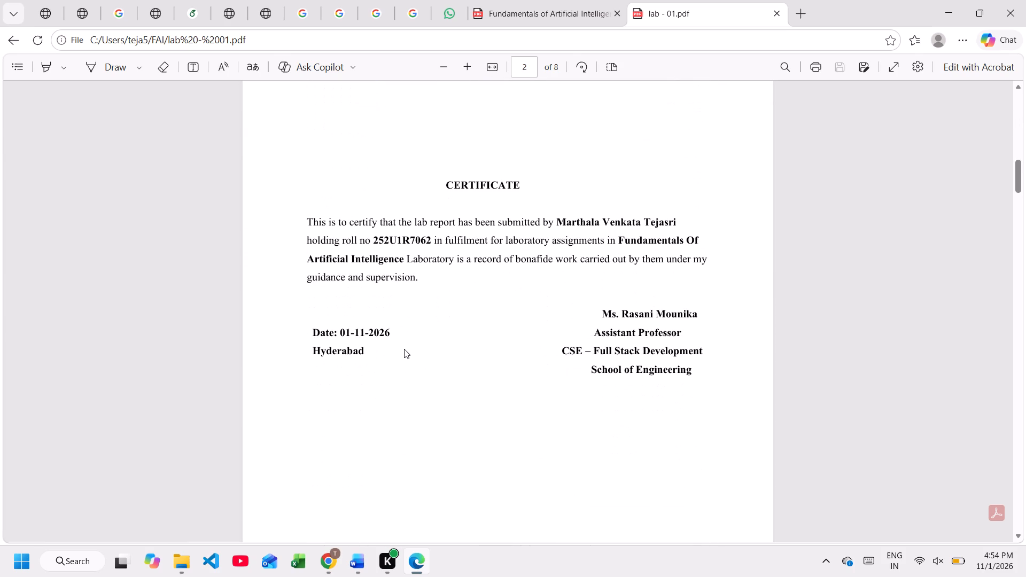
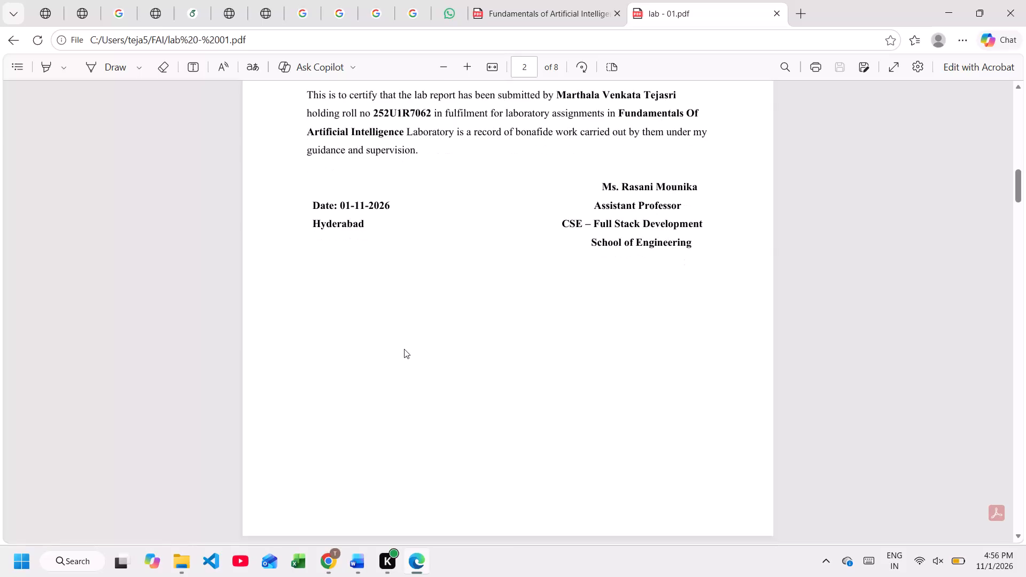
Review the exported lab - 01 PDF beyond the certificate page, checking the student and assessment details.
scroll(404, 349, "down", 6)
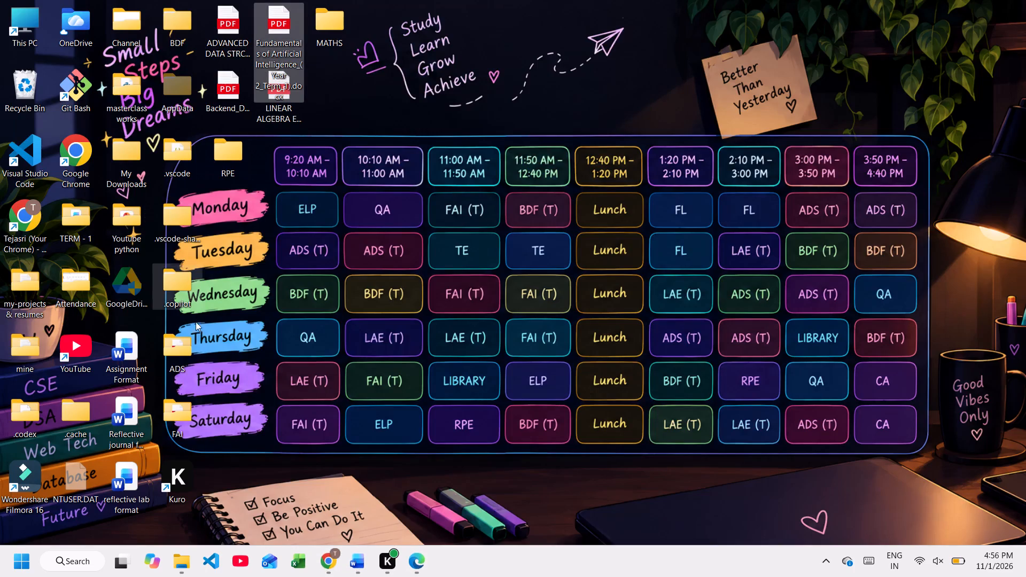
Open the FAI folder from the desktop and delete the lab - 01 PDF file.
double_click(177, 404)
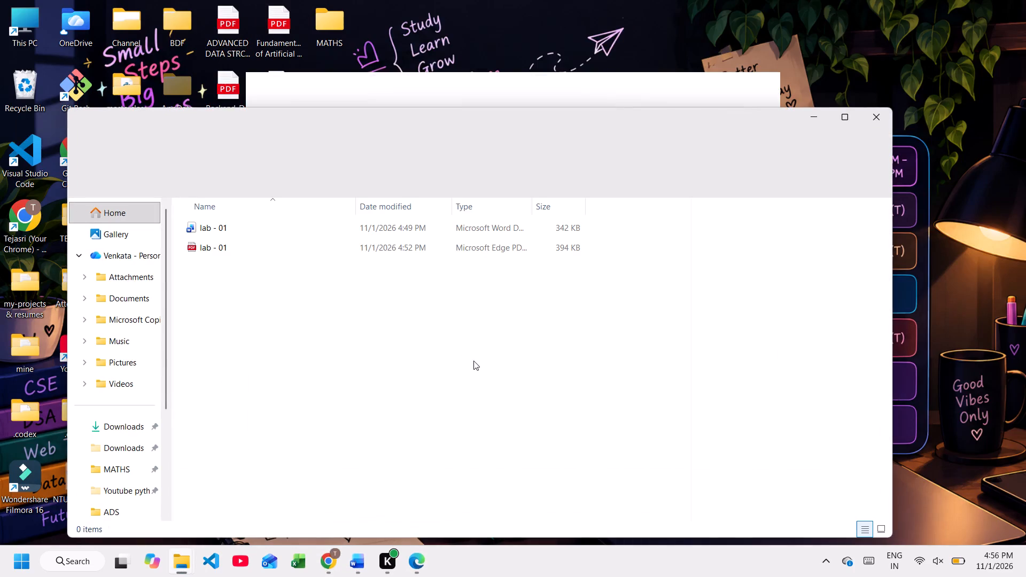
left_click(255, 246)
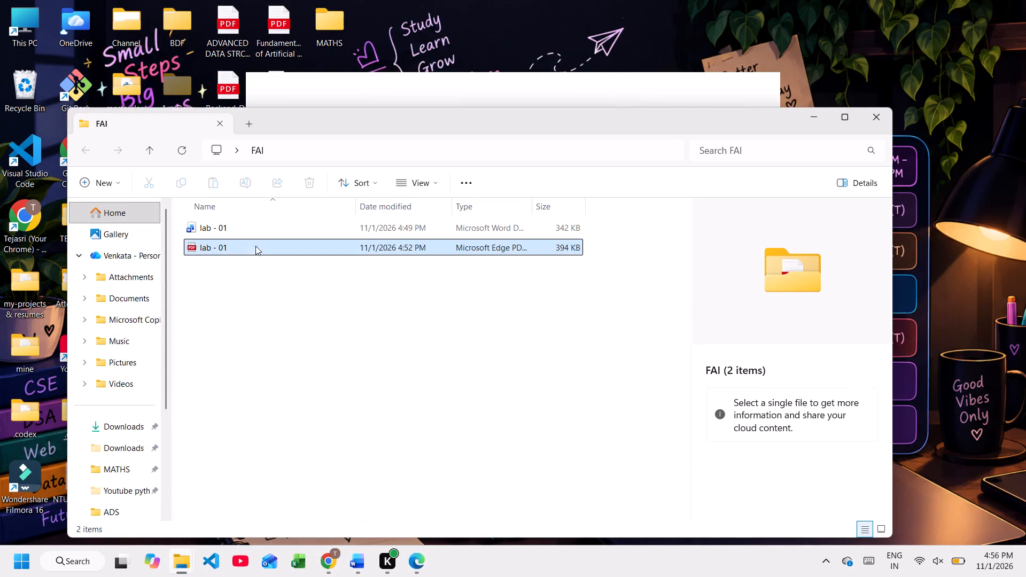
left_click(312, 178)
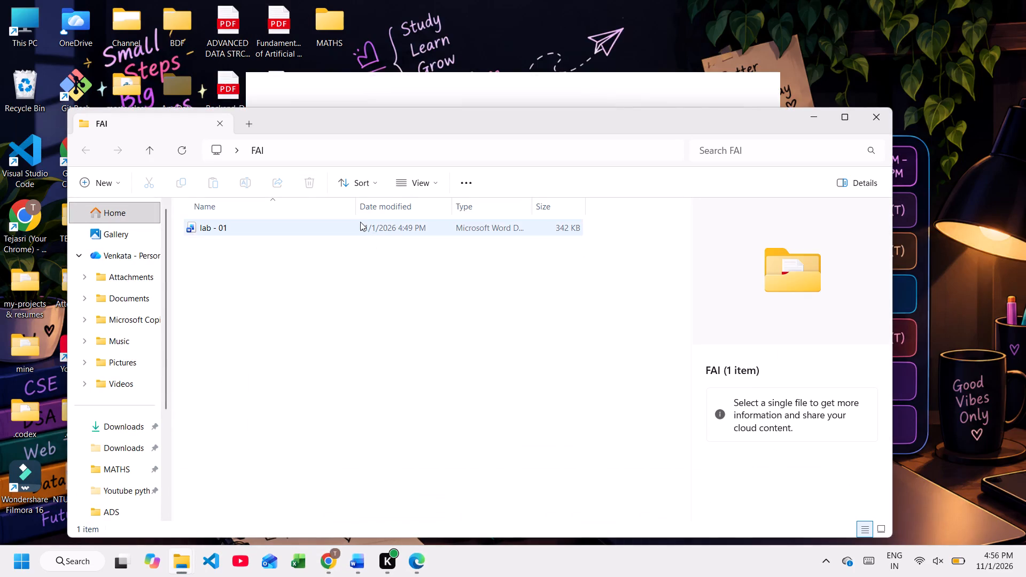
Open the lab - 01 Word document and correct the Subject Name to FUNDAMENTALS OF ARTIFICIAL INTELLIGENCE in the student details table.
double_click(359, 221)
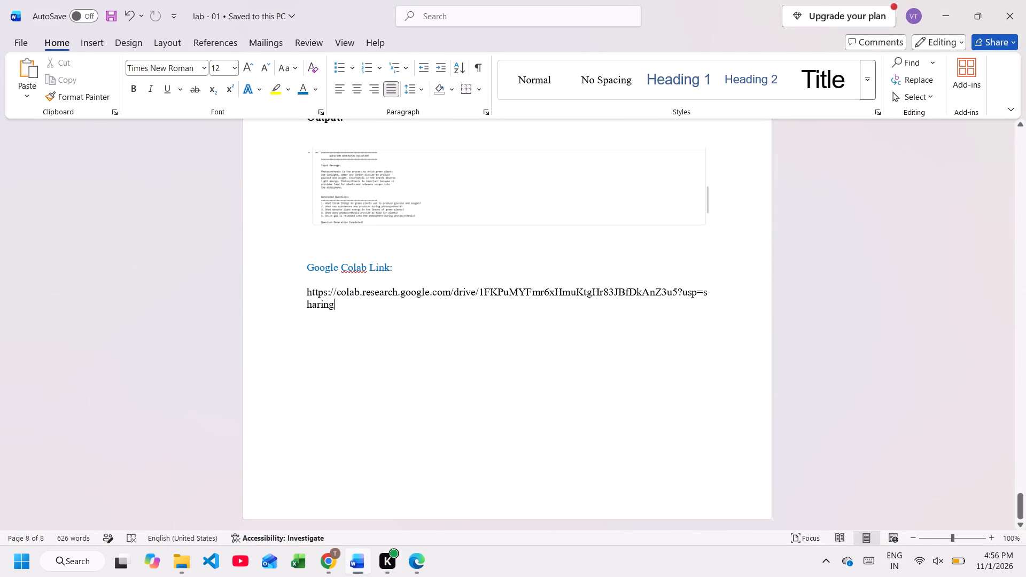
scroll(569, 324, "up", 4)
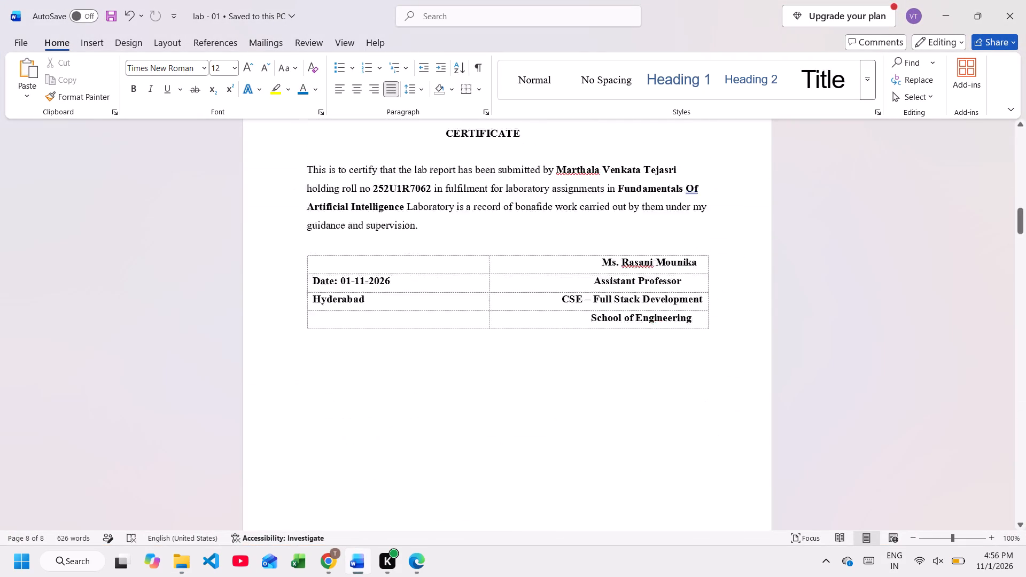
scroll(569, 324, "up", 2)
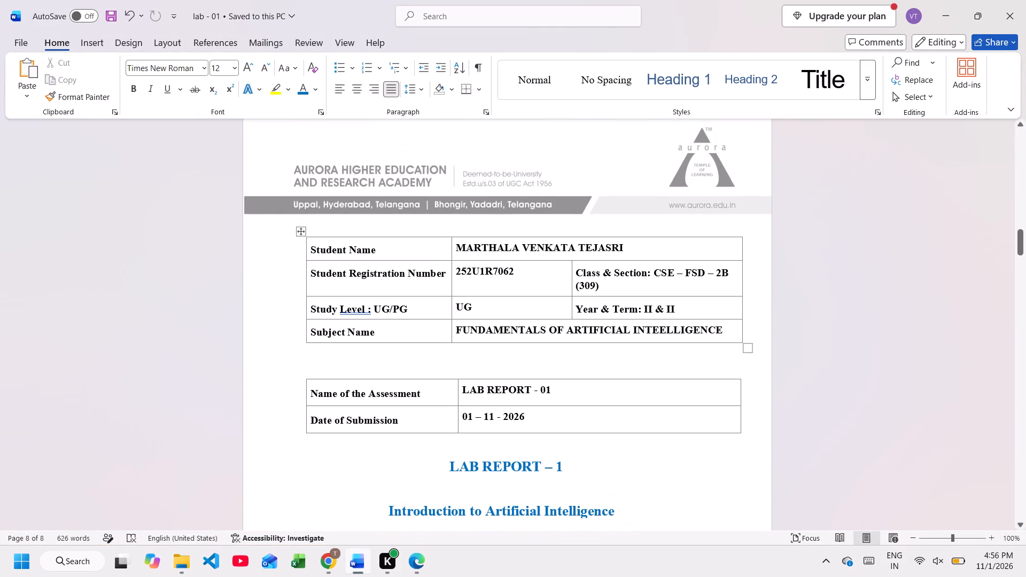
left_click(669, 330)
key("BackSpace")
Change the Name of the Assessment to LAB REPORT - 1 in the table above the report heading.
scroll(669, 330, "up", 3)
scroll(669, 330, "down", 1)
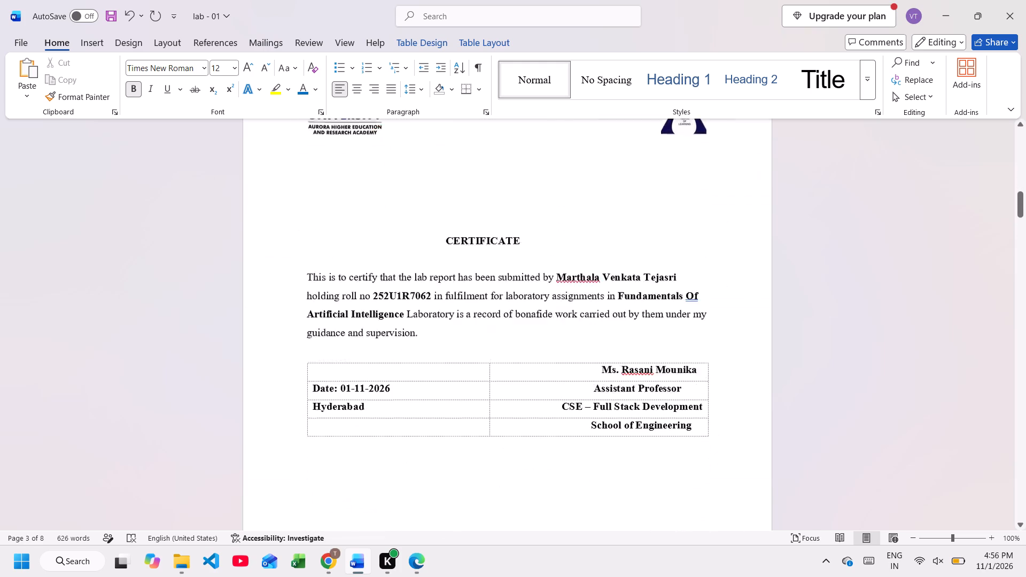
scroll(669, 330, "down", 2)
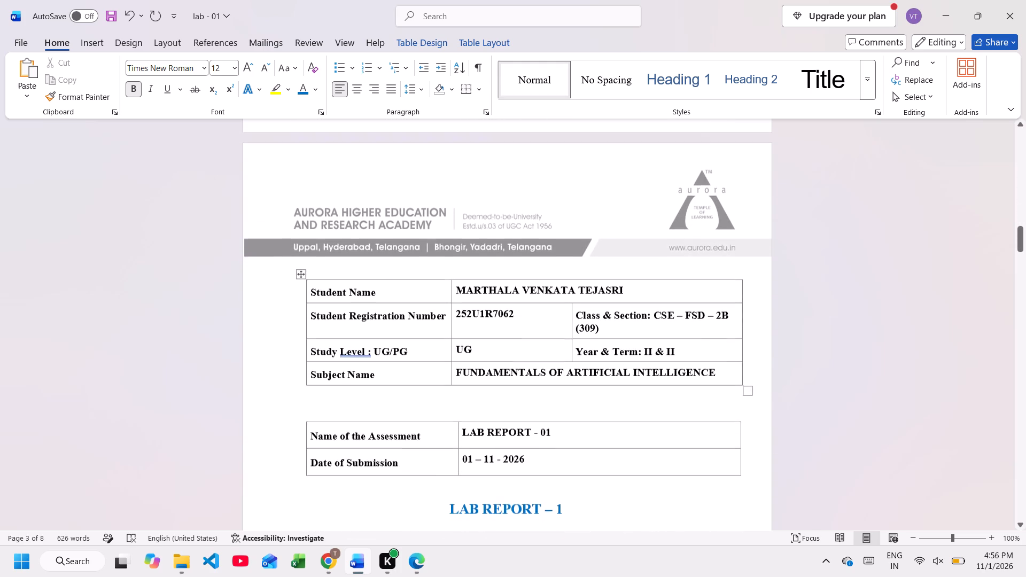
scroll(669, 330, "down", 2)
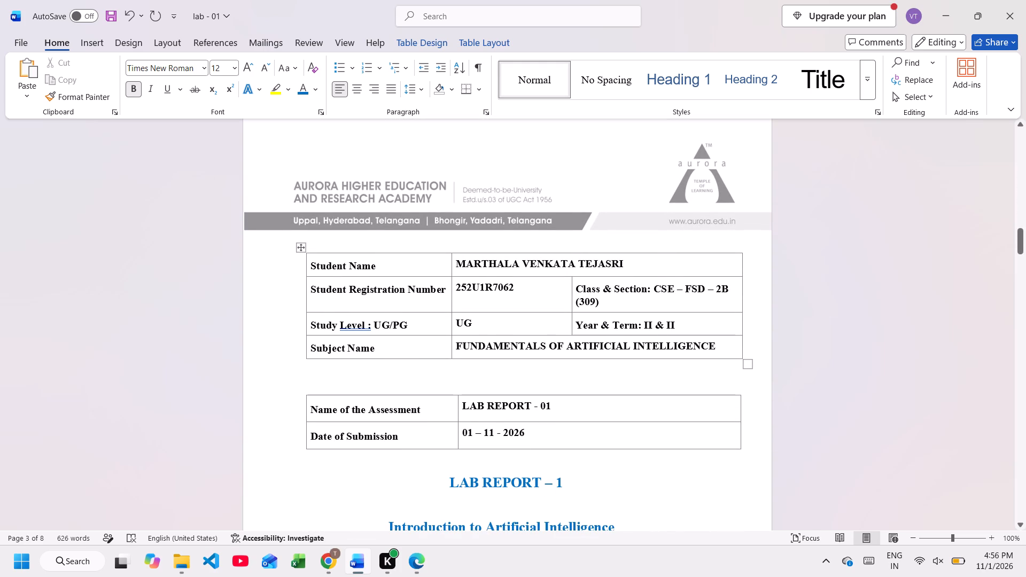
scroll(602, 363, "down", 1)
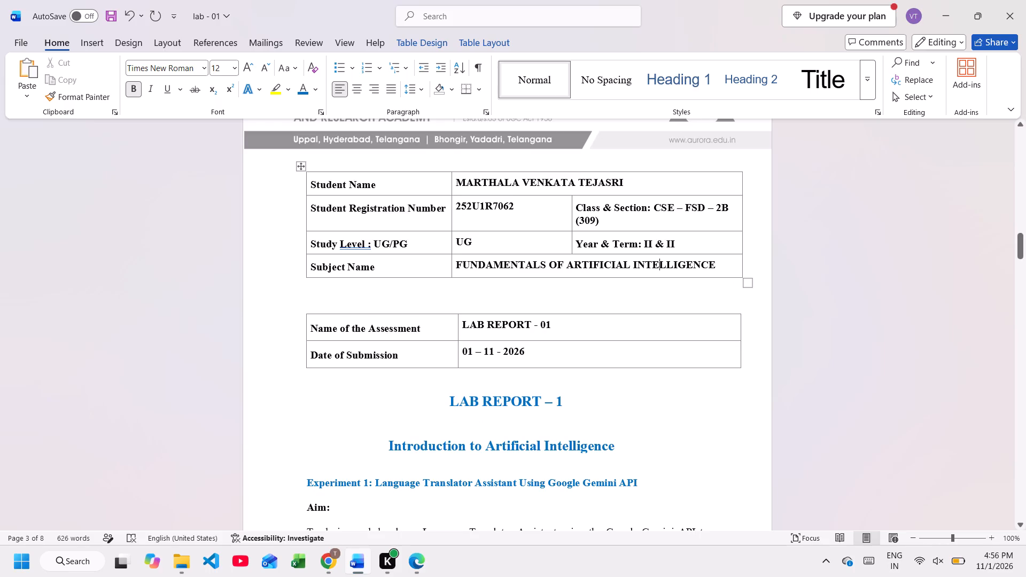
left_click(545, 329)
key("BackSpace")
Save the corrected report as a PDF named lab - 01 in the FAI folder, with standard optimization and opening after publishing.
scroll(545, 329, "down", 1)
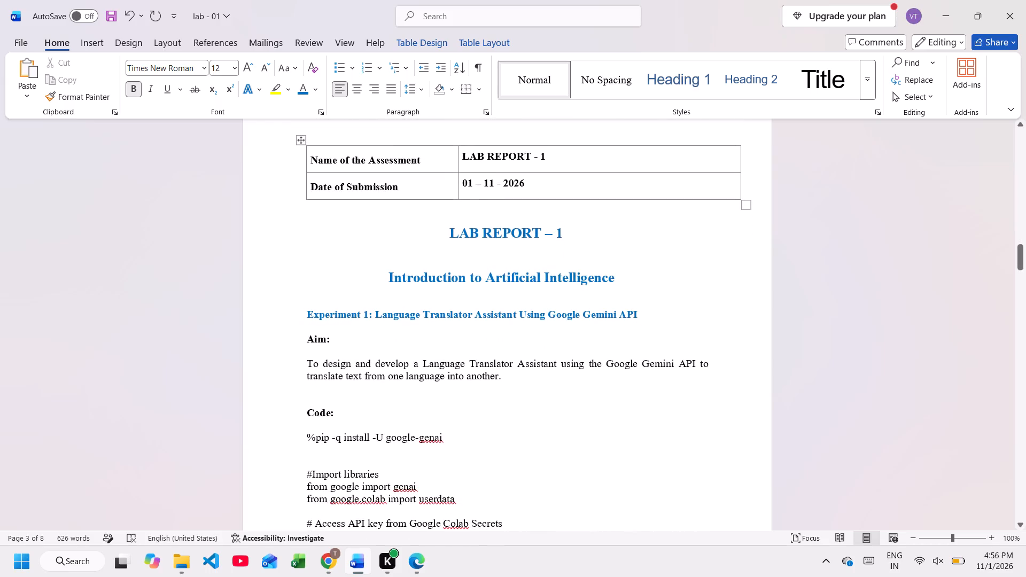
left_click(20, 42)
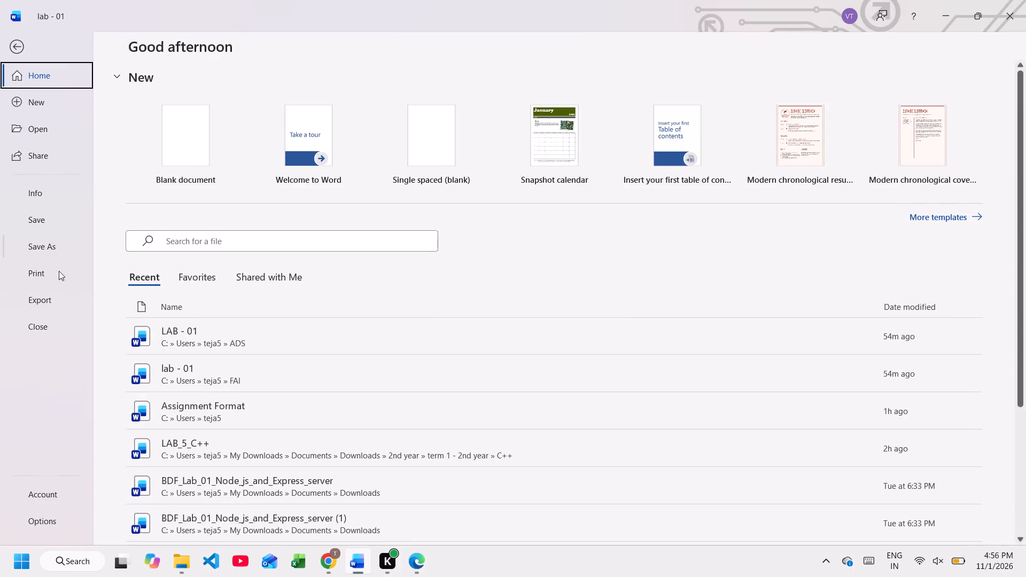
left_click(44, 252)
left_click(117, 354)
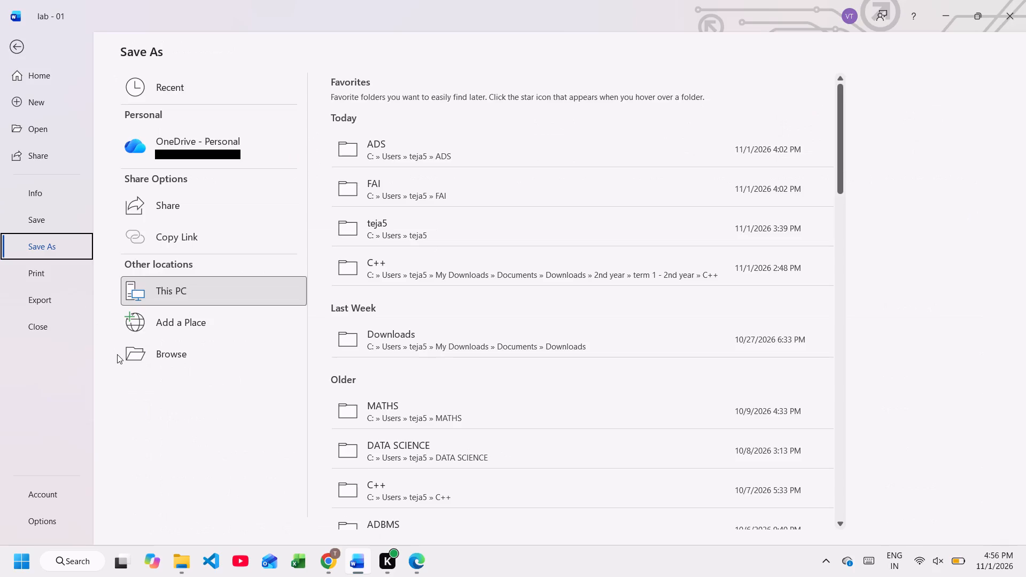
left_click(130, 357)
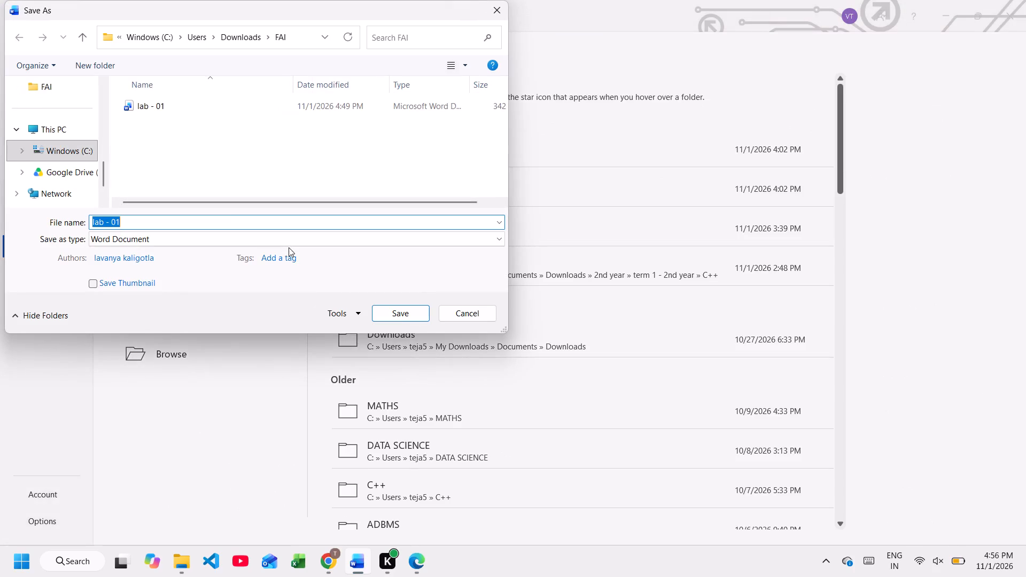
left_click(66, 90)
left_click(116, 238)
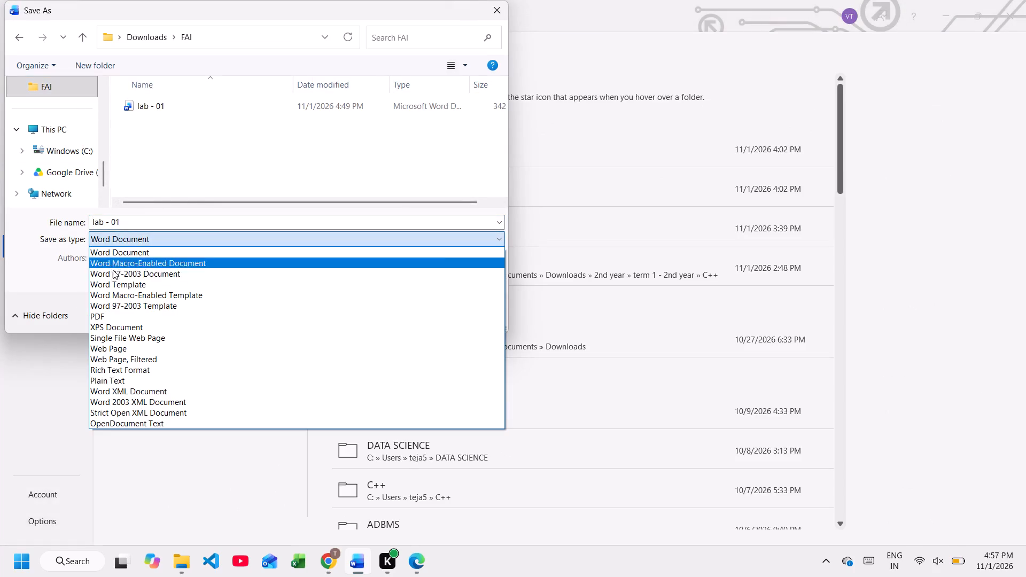
left_click(107, 315)
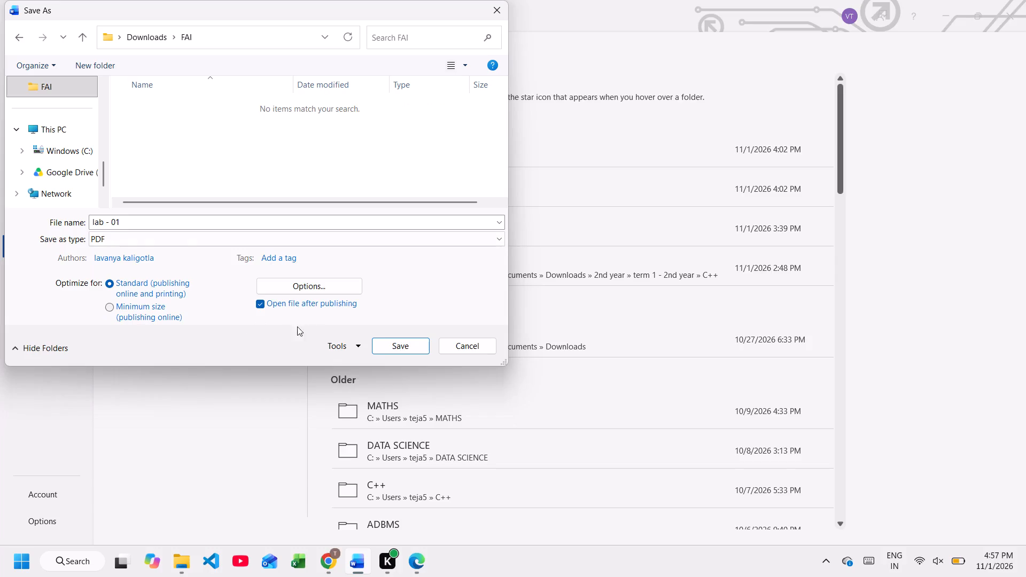
left_click(385, 346)
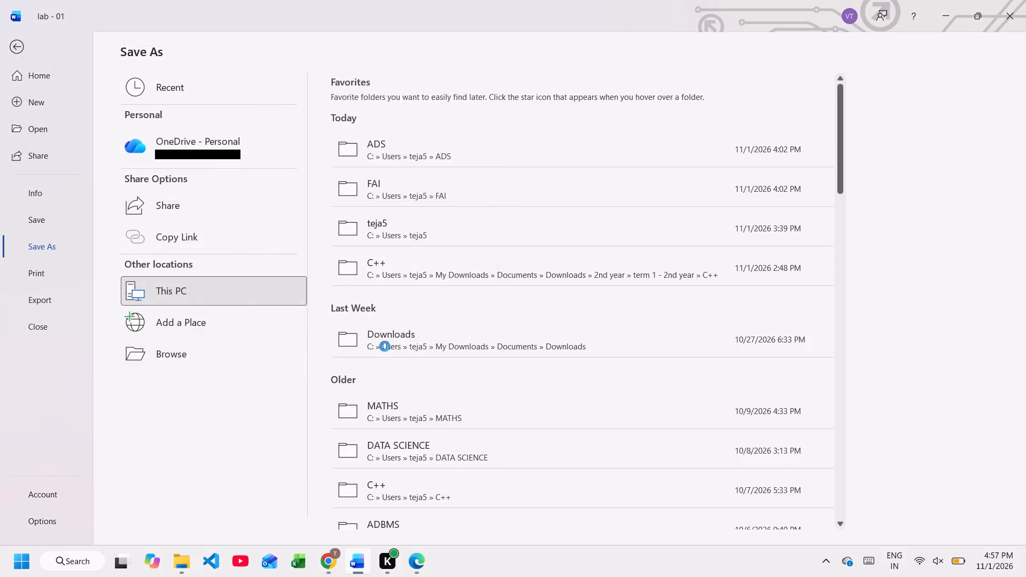
Review the newly exported PDF from the student details page through Experiment 1's code and output to the start of Experiment 2.
scroll(513, 294, "down", 1)
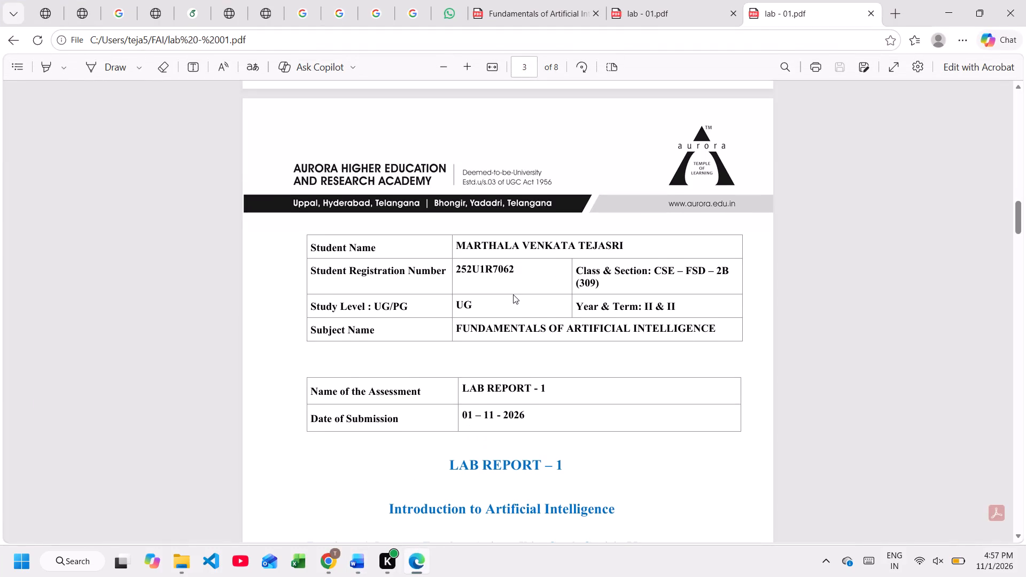
scroll(513, 294, "down", 2)
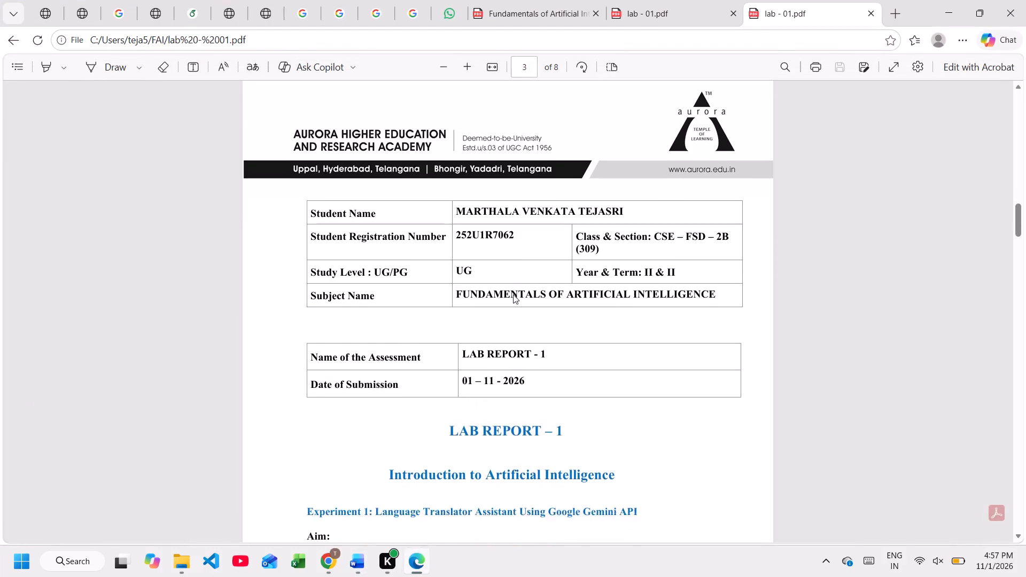
scroll(513, 294, "down", 1)
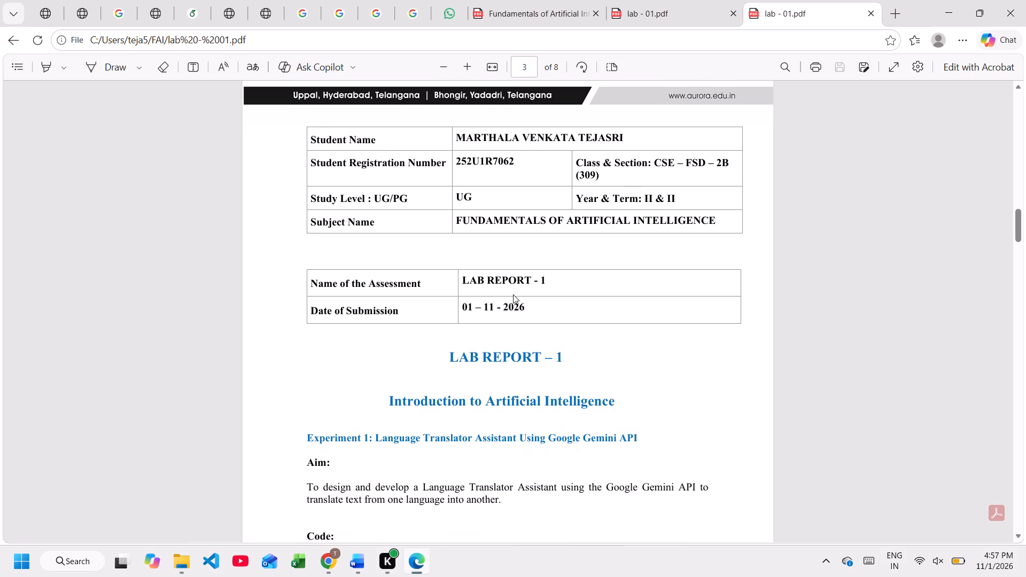
scroll(513, 294, "down", 3)
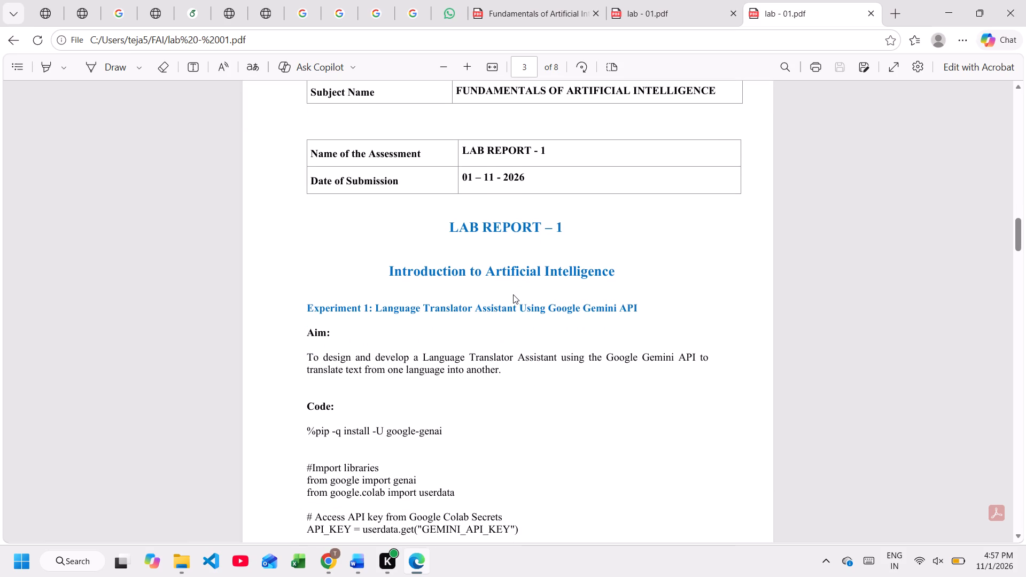
scroll(513, 294, "down", 4)
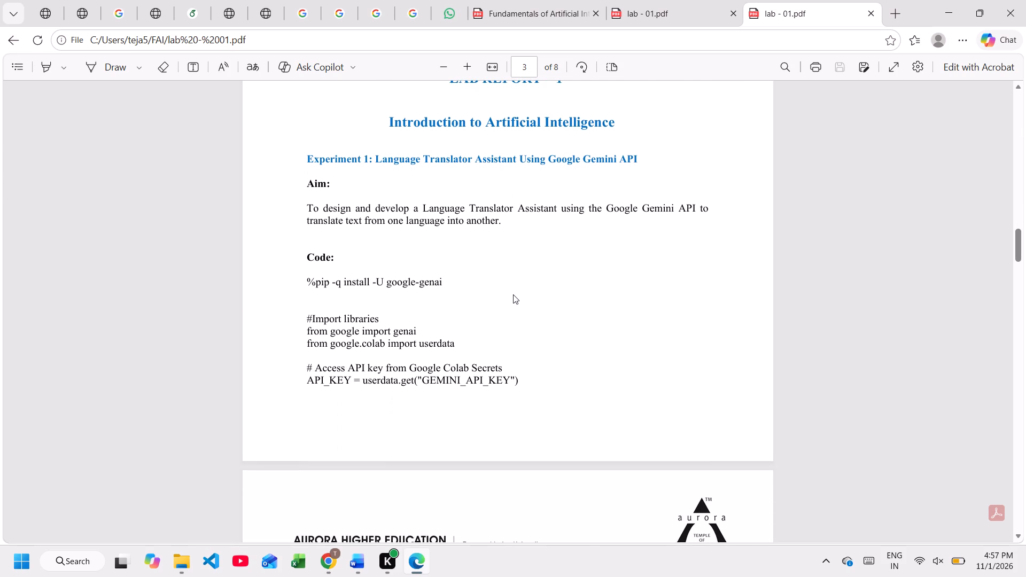
scroll(513, 294, "down", 8)
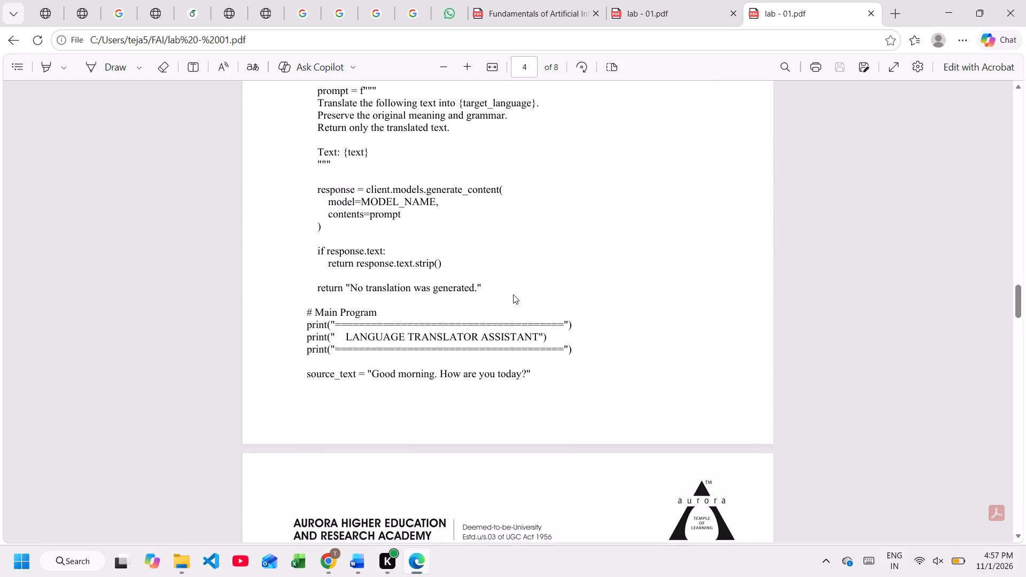
scroll(513, 294, "down", 5)
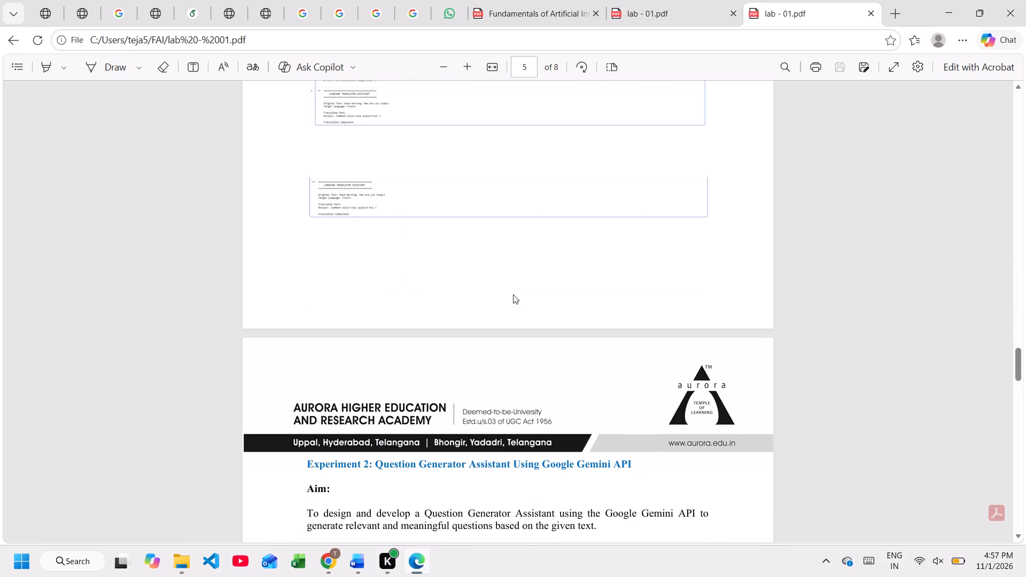
Review Experiment 2 in the exported PDF, from its aim and code through the output and the Google Colab link on the last page.
scroll(513, 294, "down", 4)
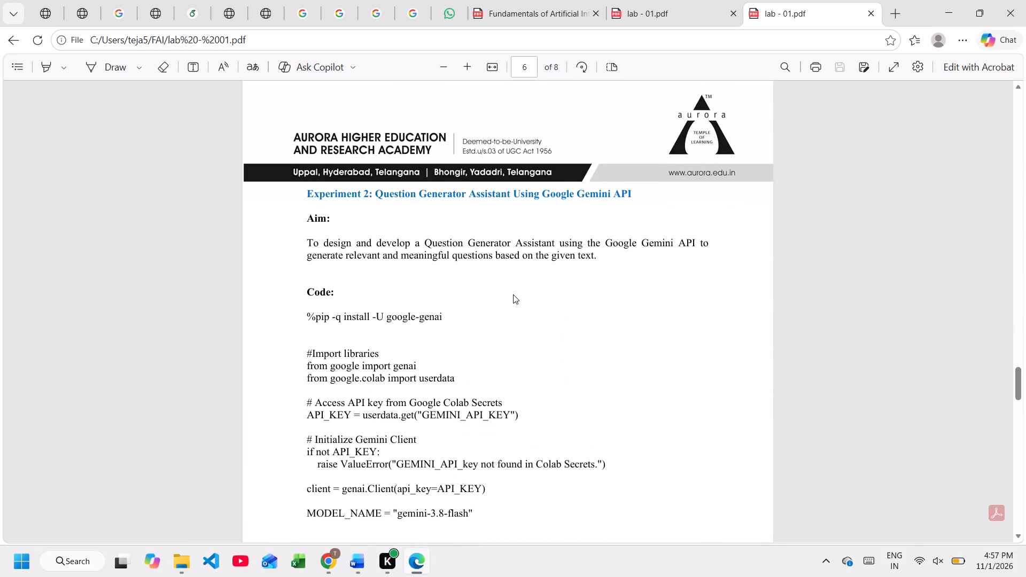
scroll(513, 294, "down", 3)
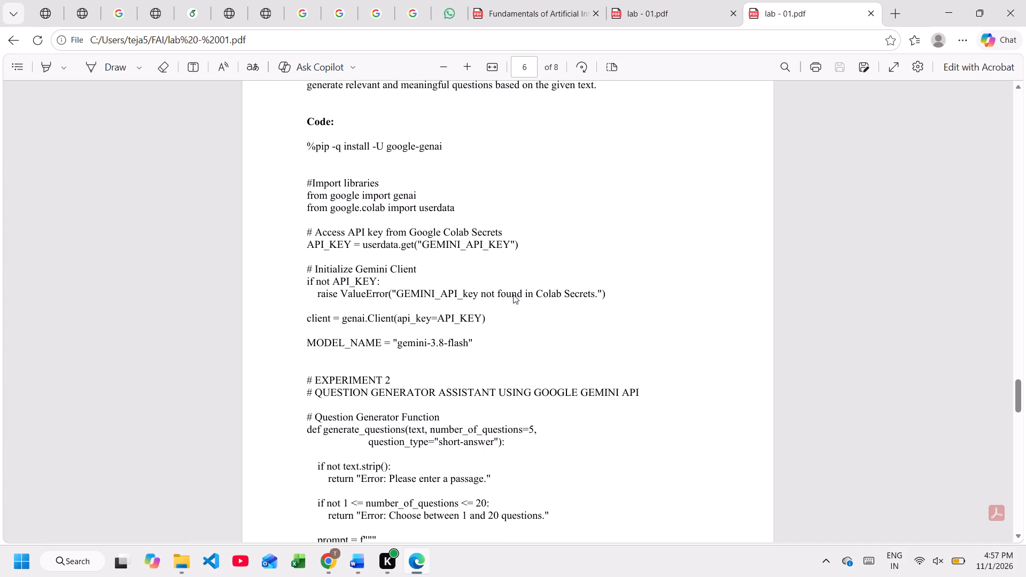
scroll(513, 294, "down", 1)
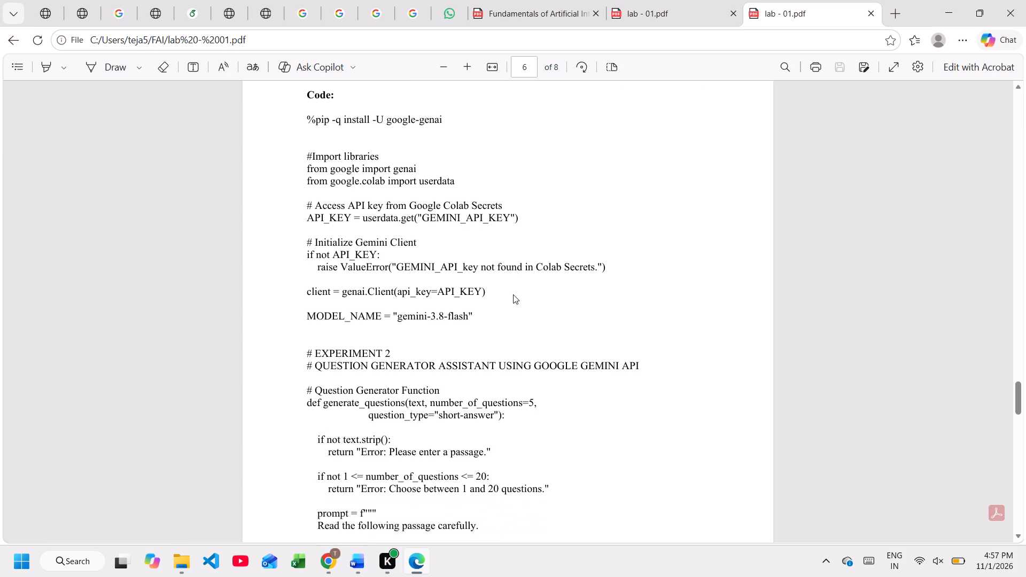
scroll(513, 294, "down", 7)
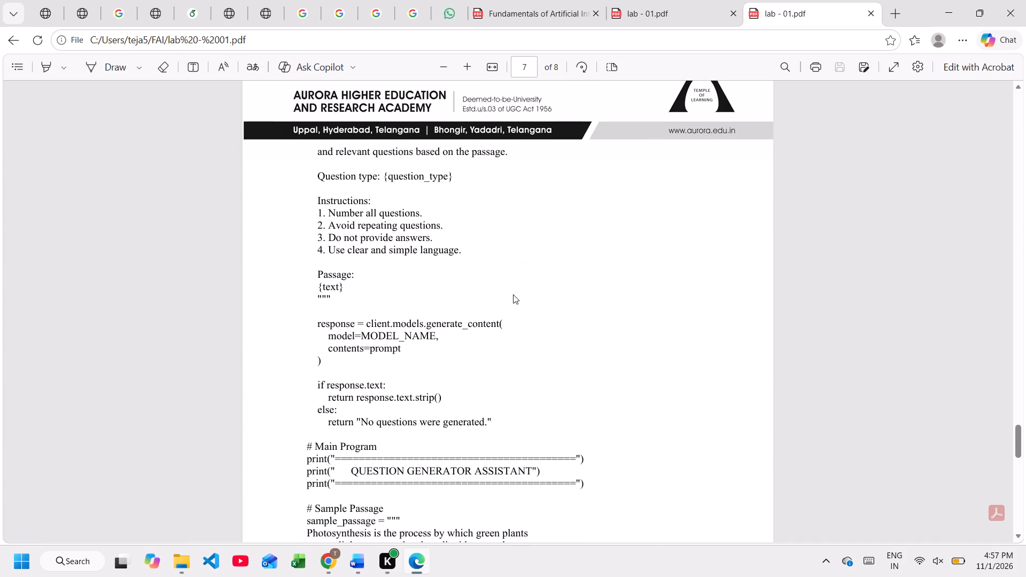
scroll(513, 294, "down", 5)
scroll(513, 294, "up", 4)
scroll(513, 294, "down", 5)
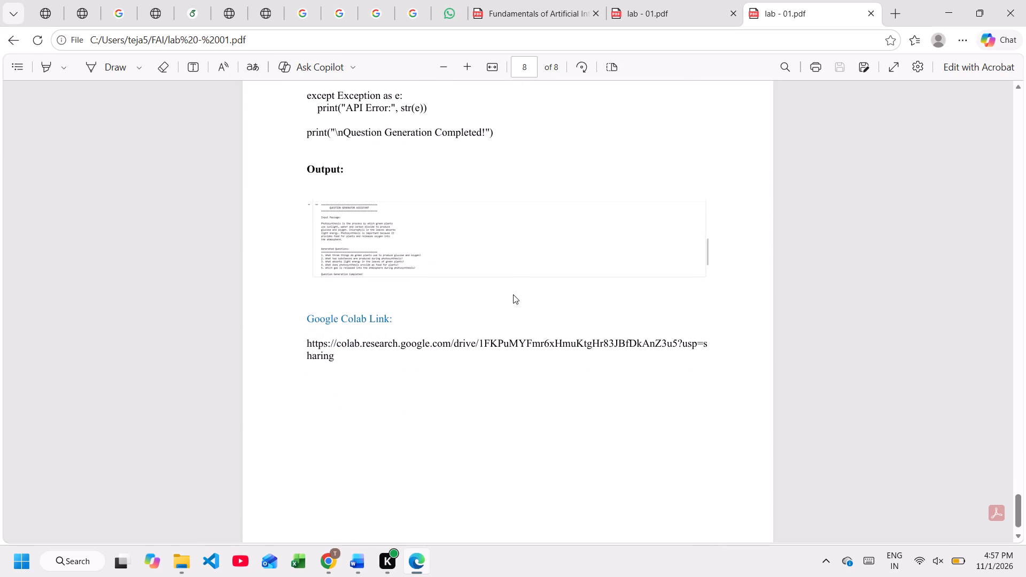
scroll(513, 294, "down", 4)
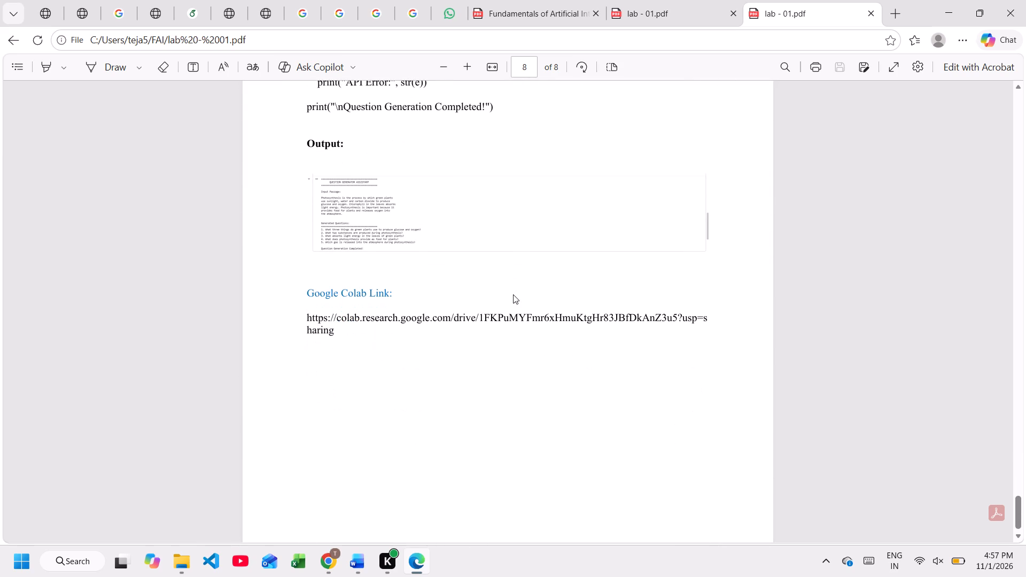
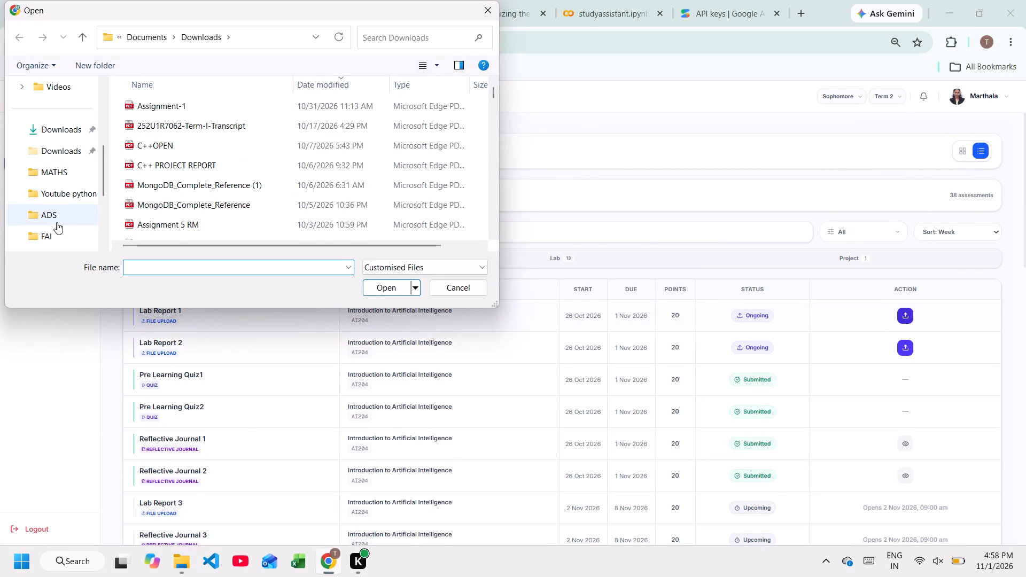
Upload the lab - 01 PDF from the FAI folder as the Lab Report 1 submission.
left_click(54, 232)
left_click(214, 104)
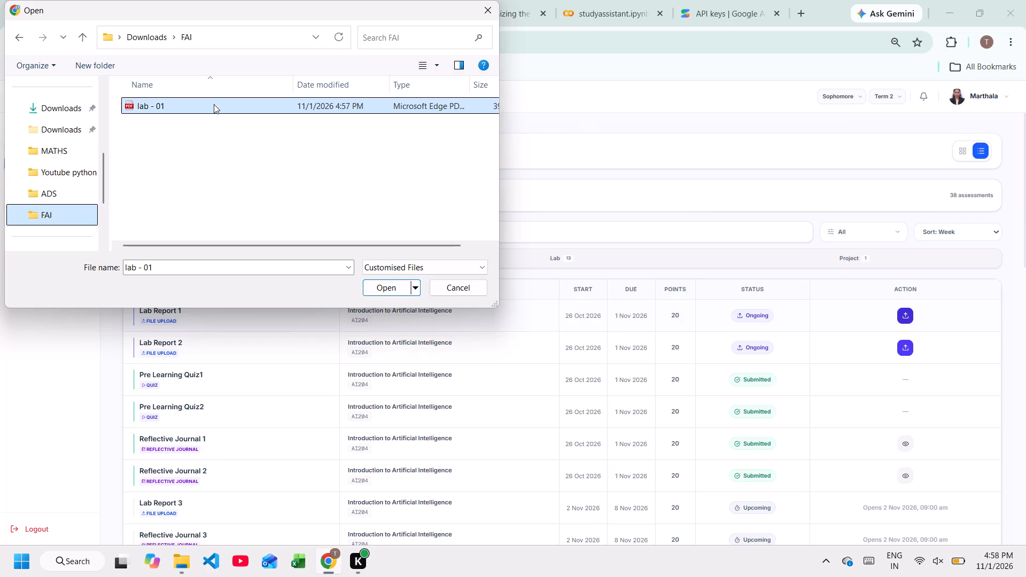
key("Return")
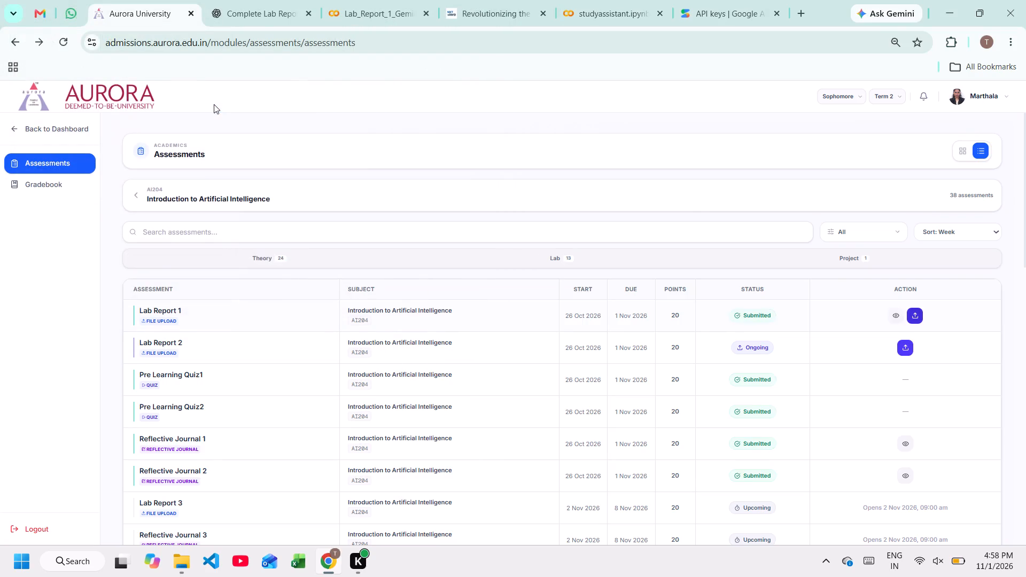
Switch to the Lab_Report_1_Gemini_Assistants.ipynb Colab notebook and finish its link sharing.
left_click(388, 15)
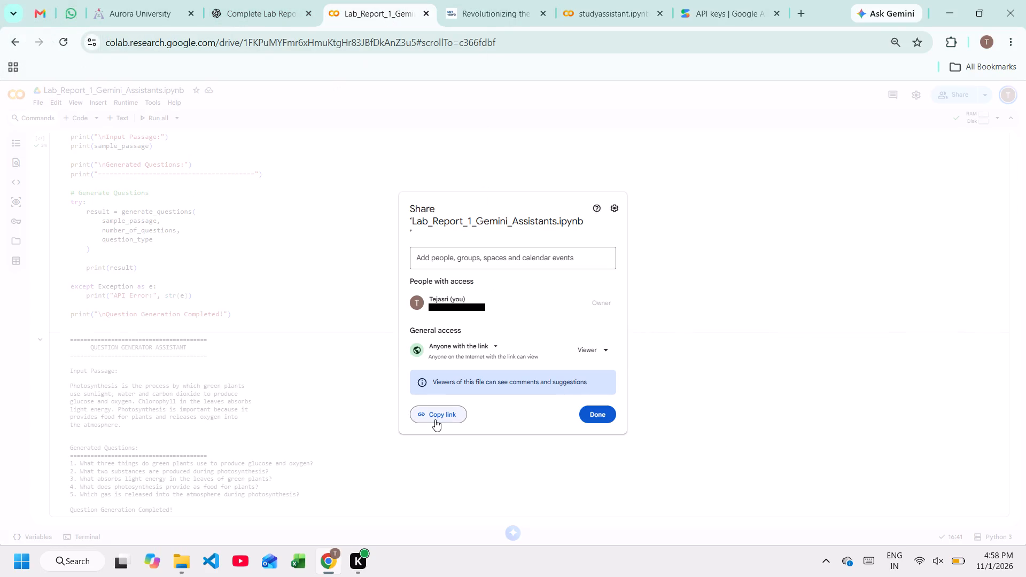
left_click(602, 411)
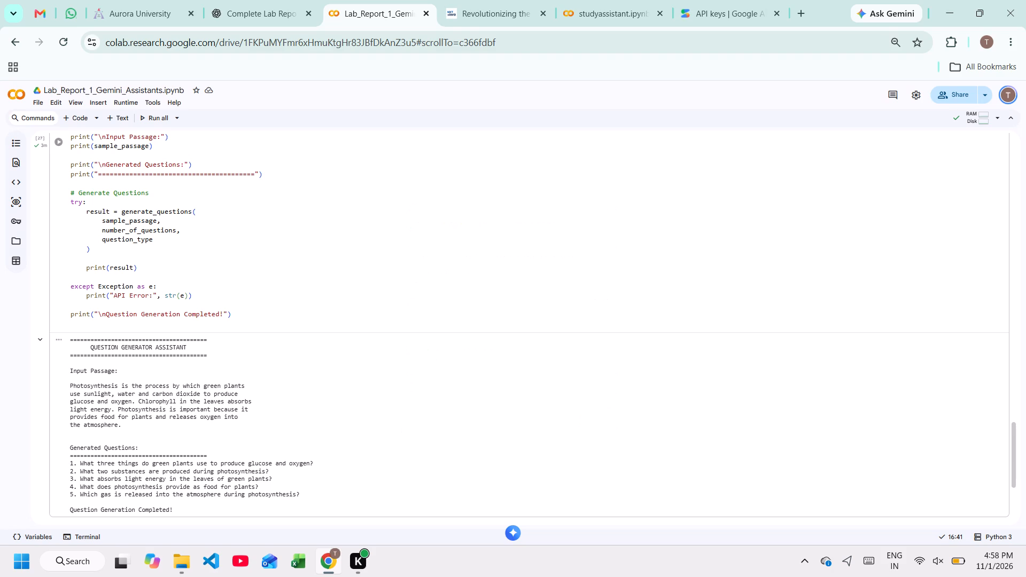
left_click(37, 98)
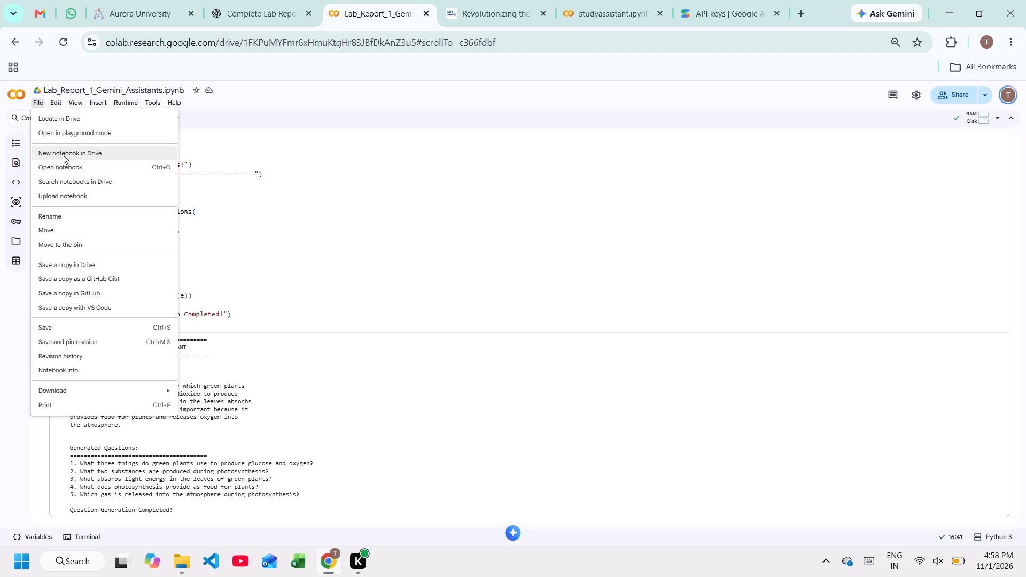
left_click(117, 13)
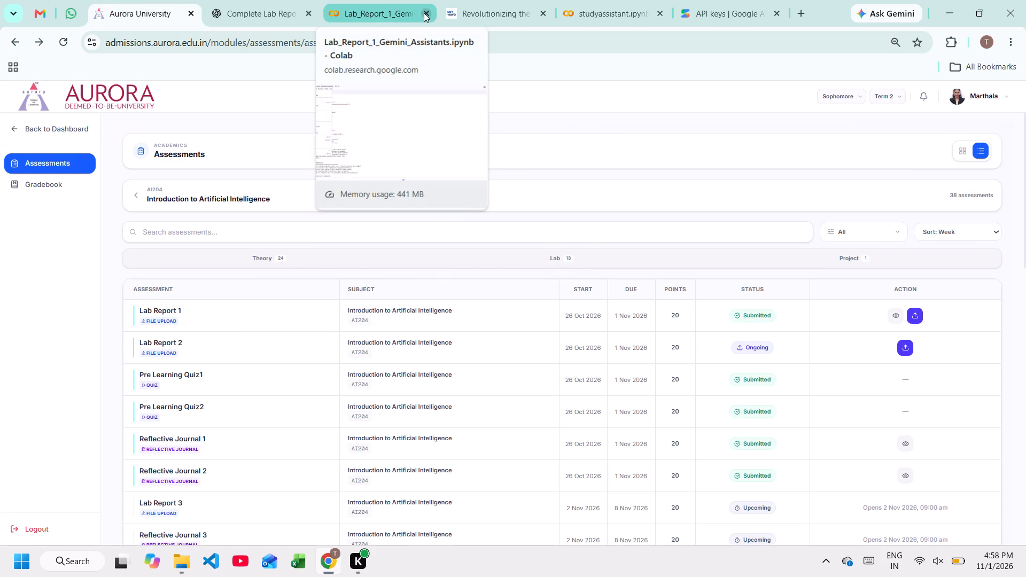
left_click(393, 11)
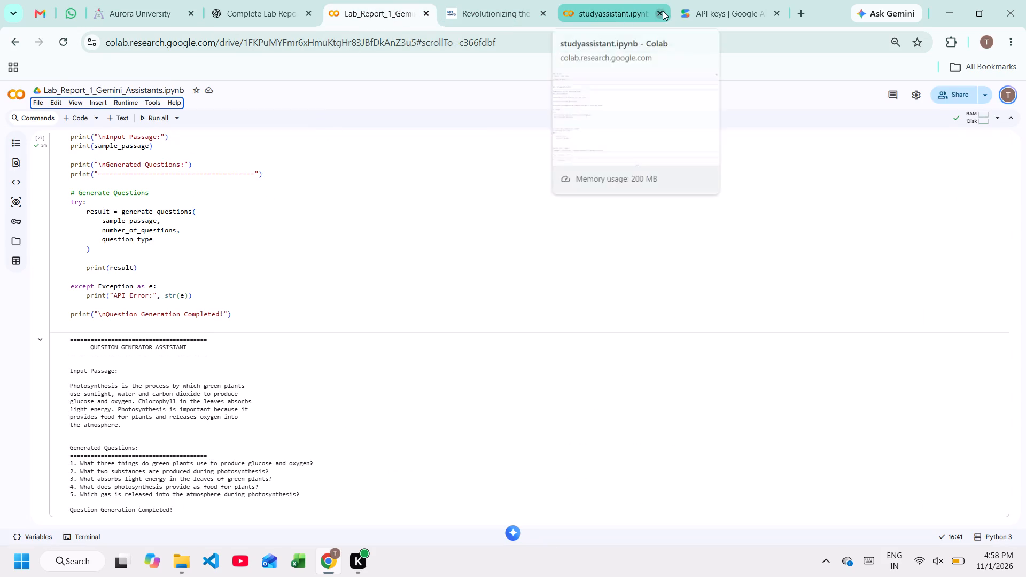
Close the browser page with the studyassistant.ipynb notebook.
left_click(663, 11)
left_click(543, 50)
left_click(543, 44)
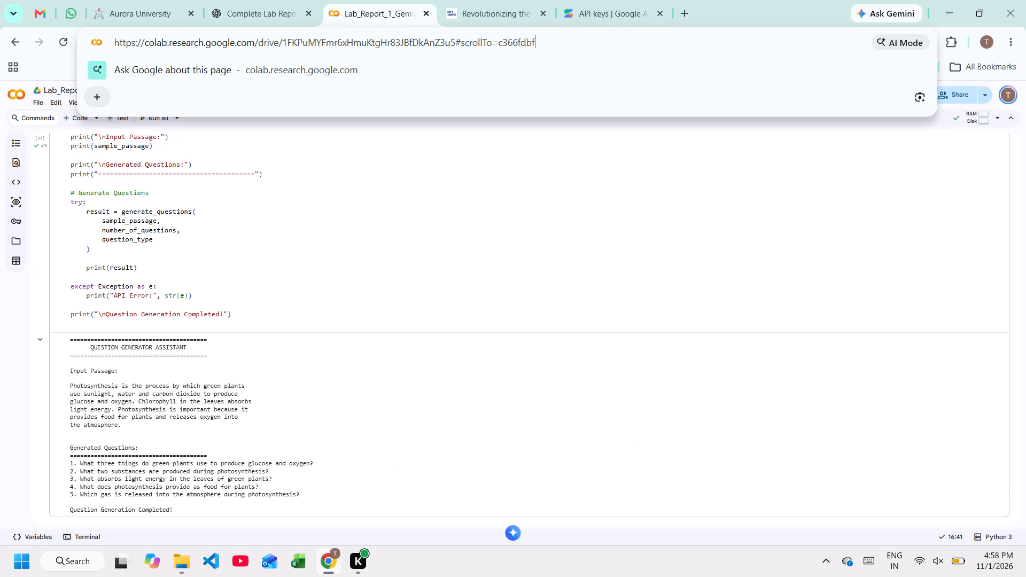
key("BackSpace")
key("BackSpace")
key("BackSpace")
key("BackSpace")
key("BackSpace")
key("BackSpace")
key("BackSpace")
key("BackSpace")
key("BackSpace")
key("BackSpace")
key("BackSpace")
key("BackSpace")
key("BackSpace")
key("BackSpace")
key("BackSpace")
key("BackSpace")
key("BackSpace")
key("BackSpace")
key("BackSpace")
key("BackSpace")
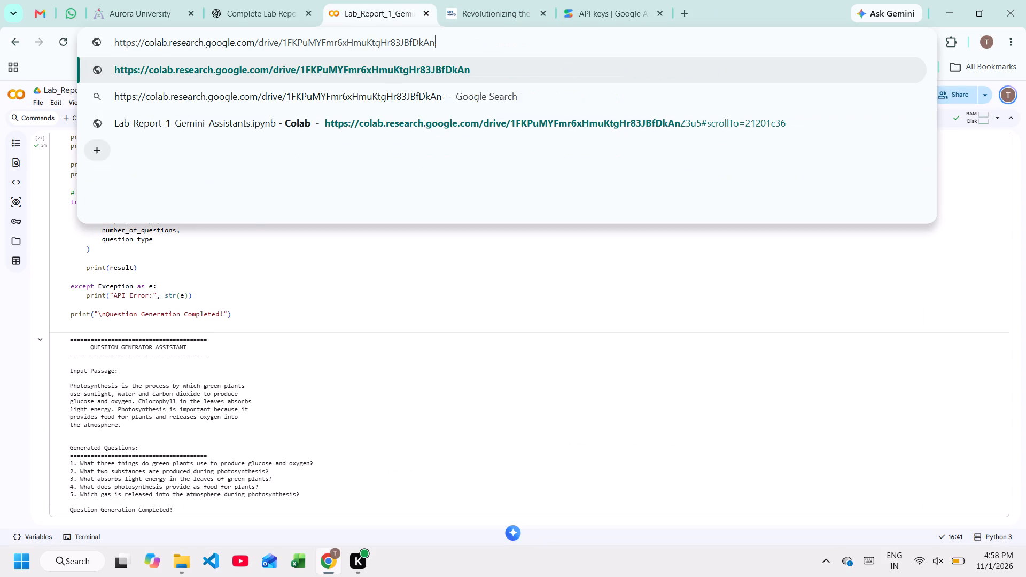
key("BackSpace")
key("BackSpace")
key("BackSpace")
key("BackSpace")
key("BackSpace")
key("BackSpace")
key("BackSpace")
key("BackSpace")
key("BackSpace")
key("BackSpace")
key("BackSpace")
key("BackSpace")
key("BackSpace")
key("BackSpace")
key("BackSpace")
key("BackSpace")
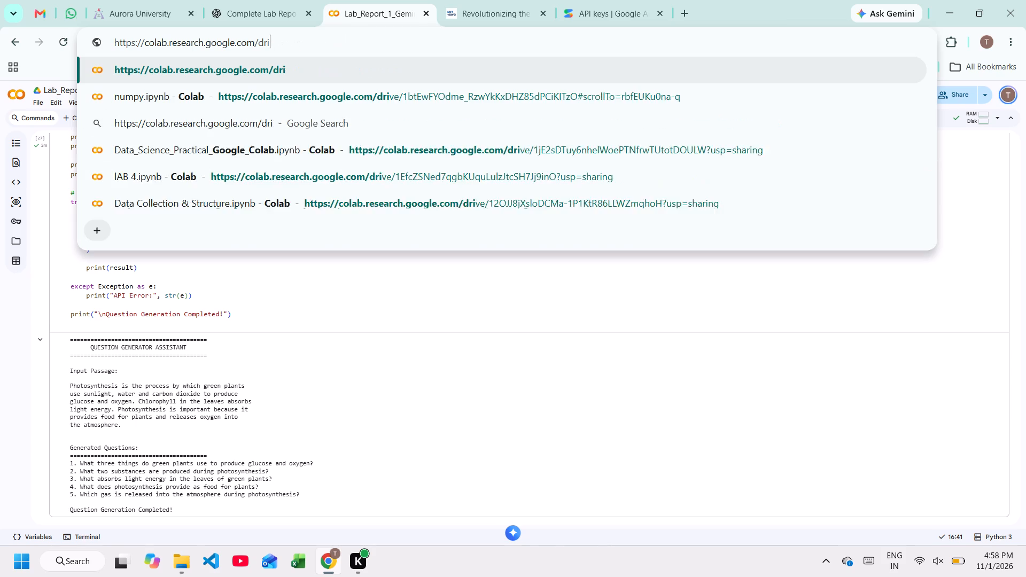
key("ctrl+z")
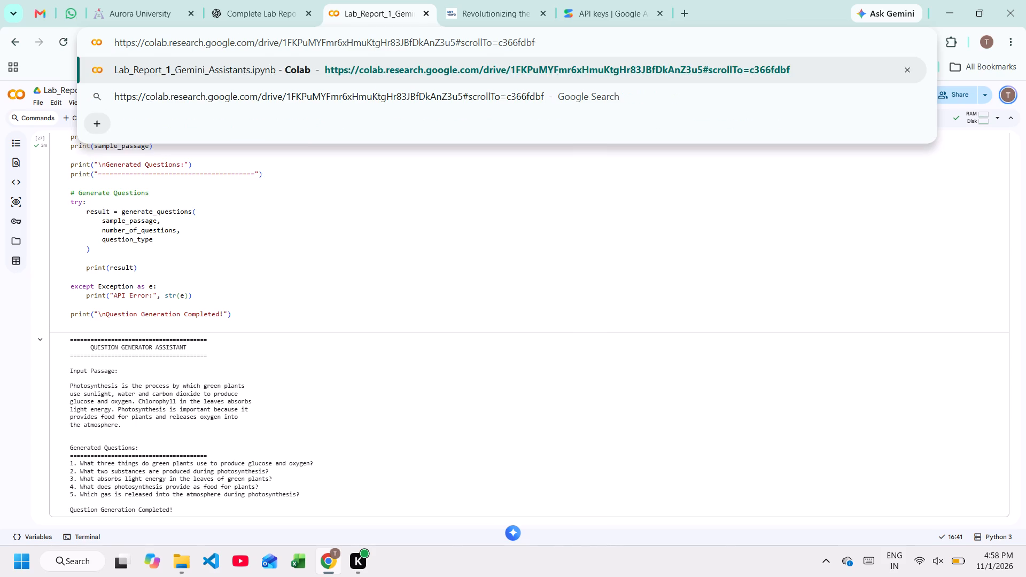
Leave the Lab_Report_1_Gemini_Assistants.ipynb notebook by shortening its web address to colab.research.google.com and loading the Colab home page.
key("BackSpace")
key("BackSpace")
key("BackSpace")
key("BackSpace")
key("BackSpace")
key("BackSpace")
key("BackSpace")
key("BackSpace")
key("BackSpace")
key("BackSpace")
key("BackSpace")
key("BackSpace")
key("BackSpace")
key("BackSpace")
key("BackSpace")
key("BackSpace")
key("BackSpace")
key("BackSpace")
key("BackSpace")
key("BackSpace")
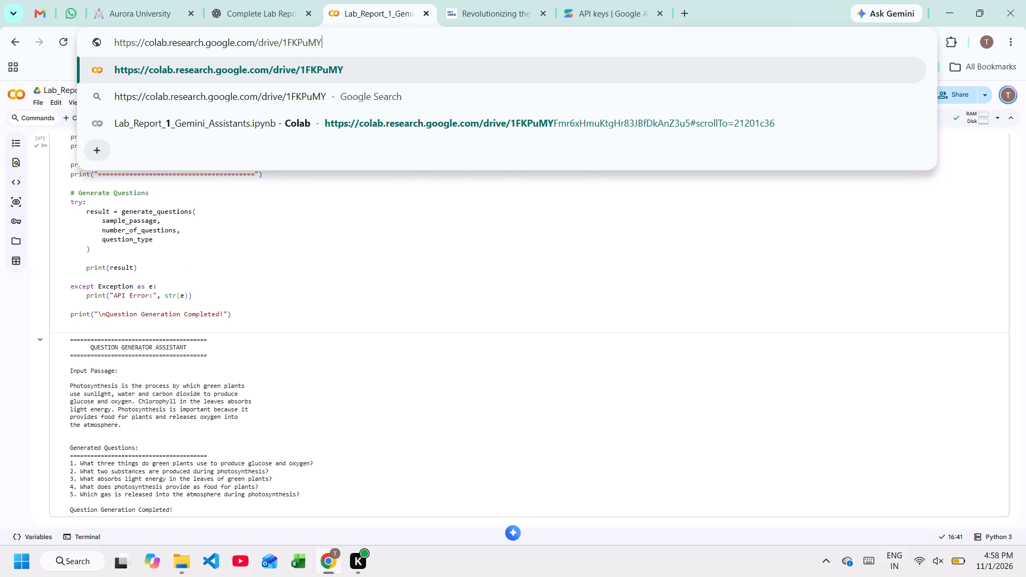
key("BackSpace")
key("BackSpace")
key("BackSpace")
key("BackSpace")
key("BackSpace")
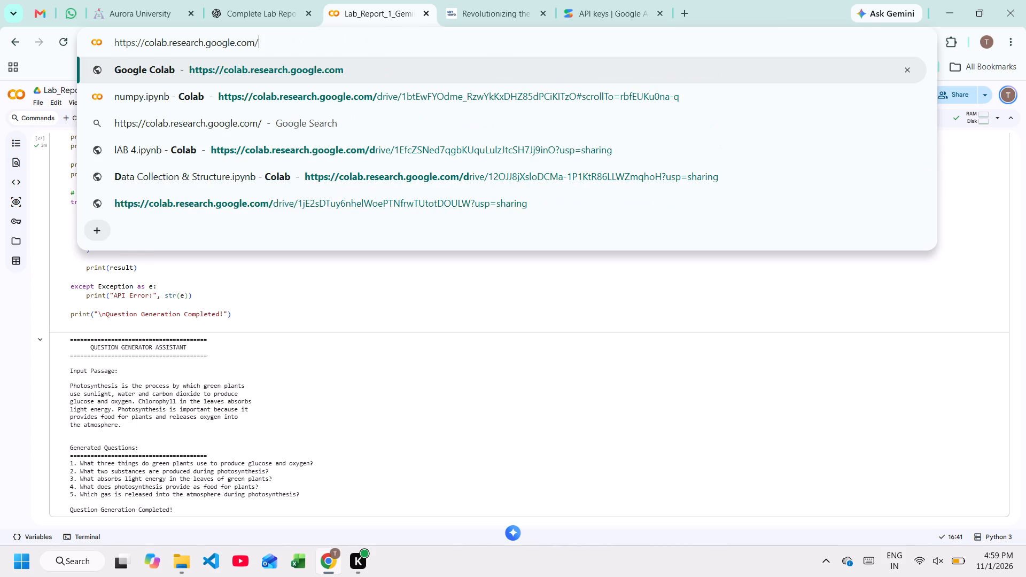
key("Return")
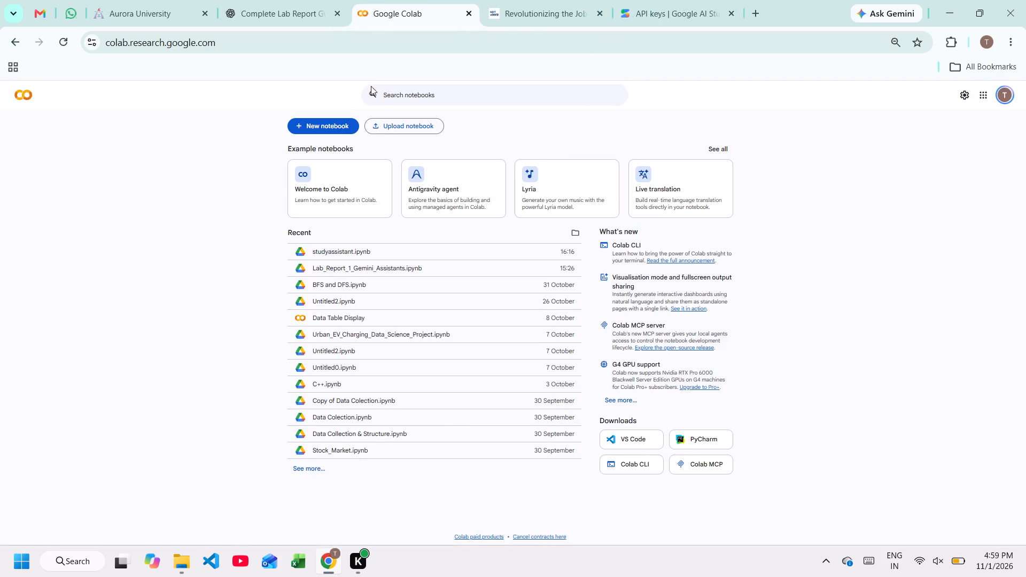
Switch to the Complete Lab Report Guide chat in ChatGPT.
left_click(252, 14)
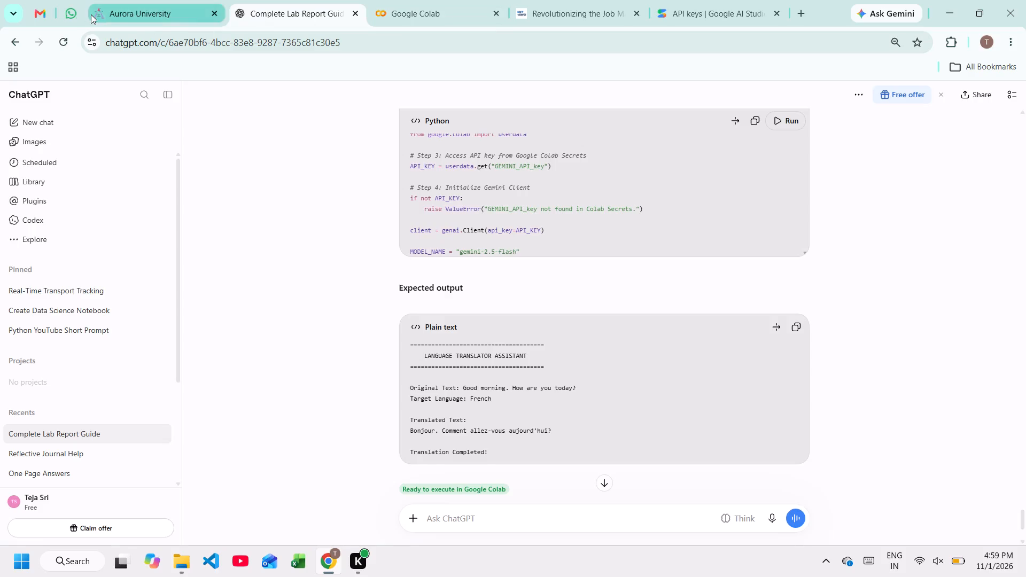